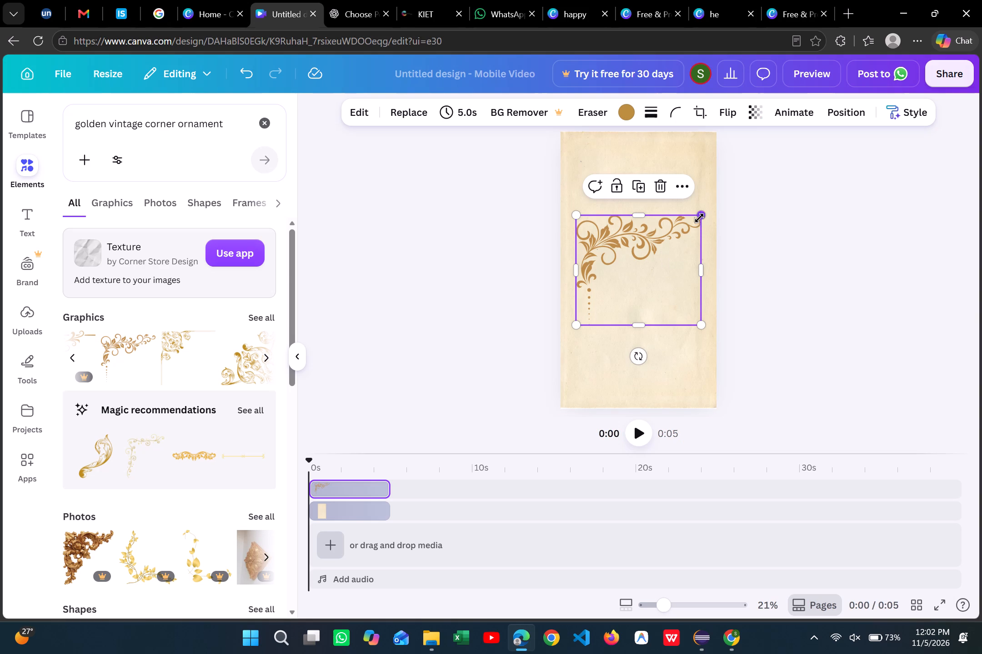
drag(699, 215, 627, 270)
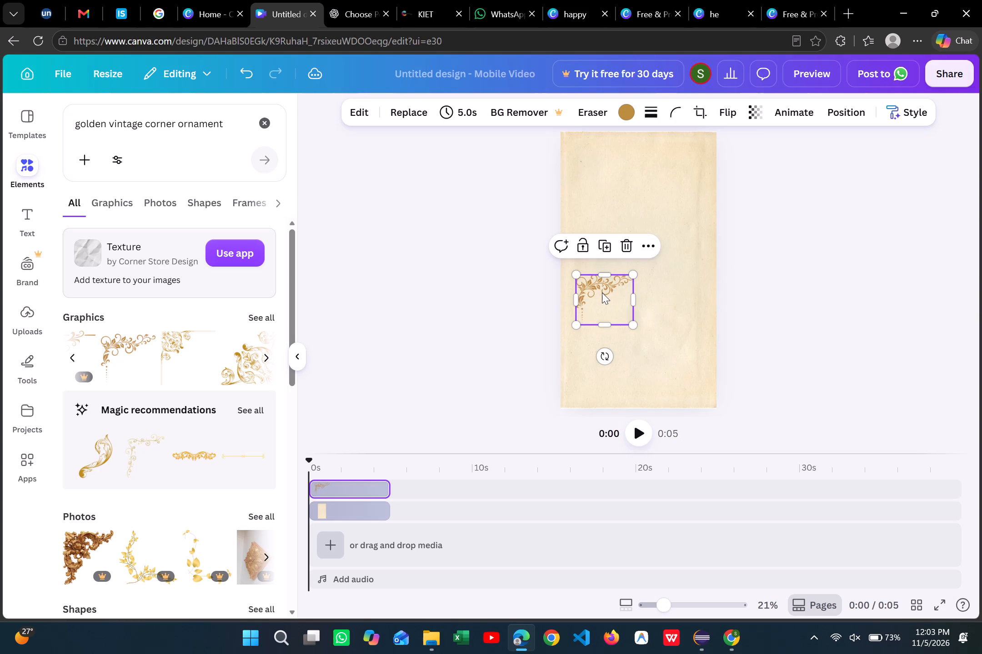
drag(602, 292, 586, 151)
click(643, 229)
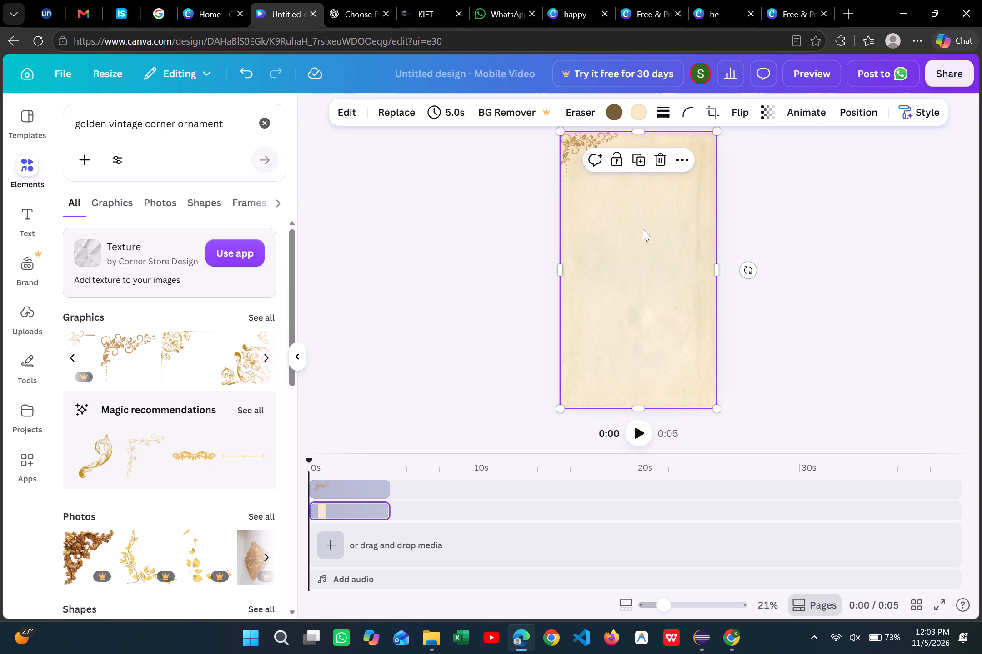
click(571, 157)
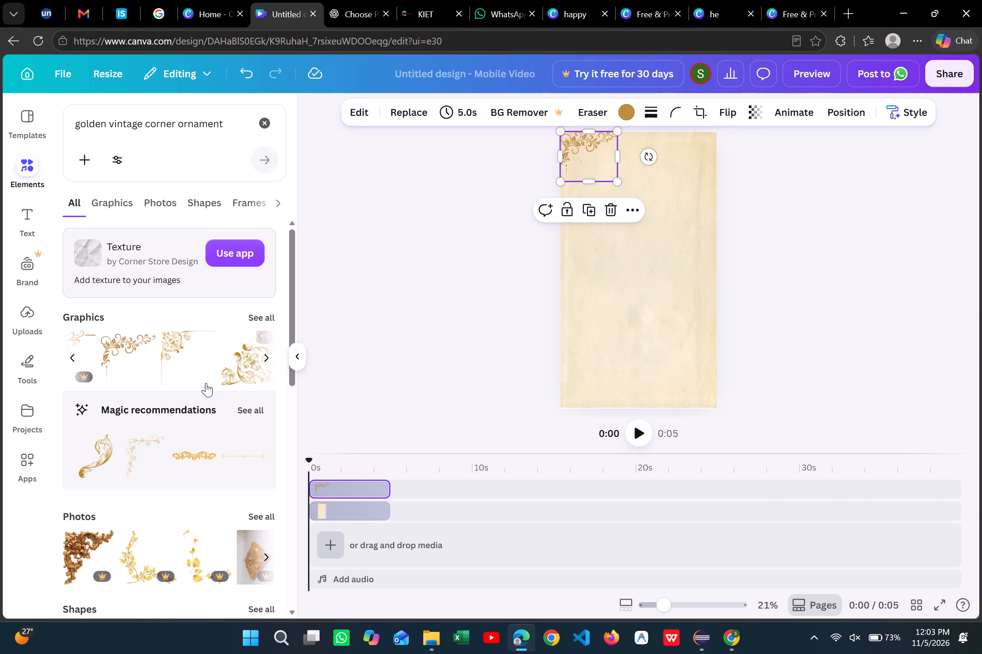
Browse the other golden corner ornament graphics for free alternatives.
scroll(197, 358, left, 4)
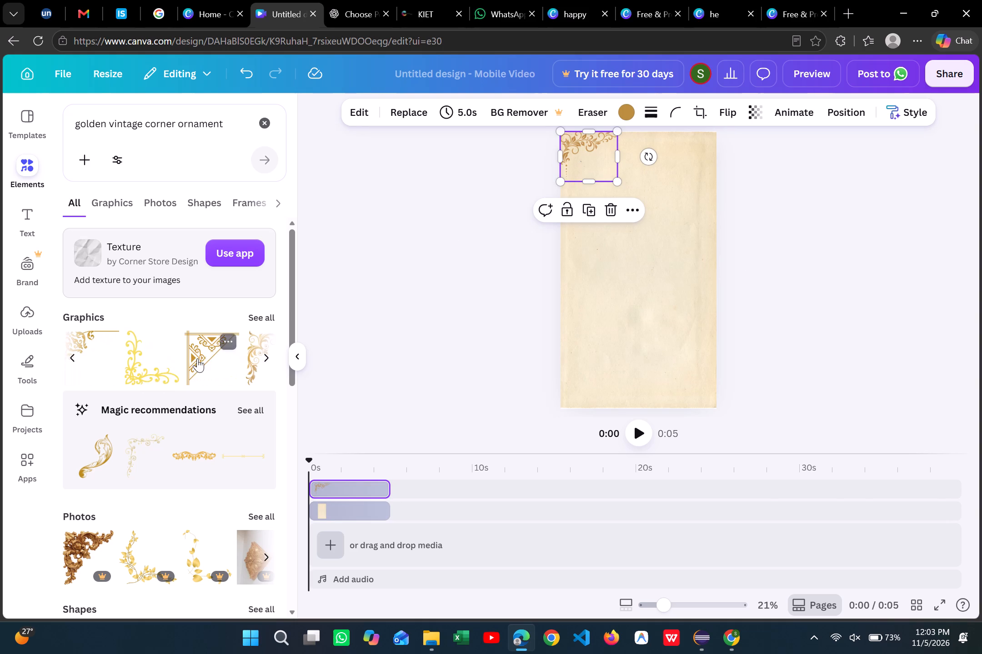
scroll(197, 358, left, 1)
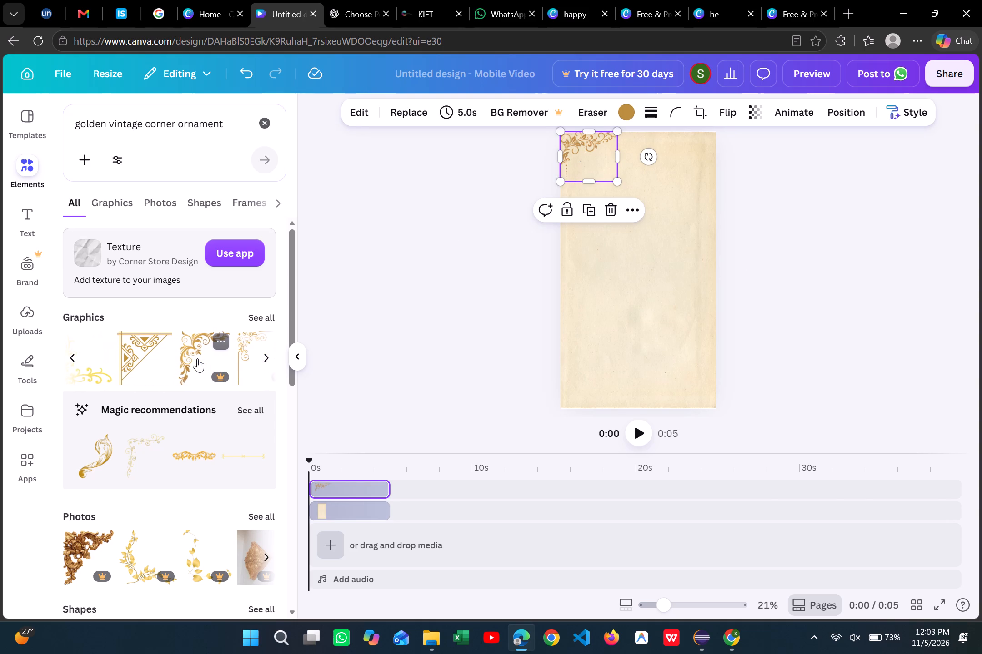
scroll(197, 358, left, 1)
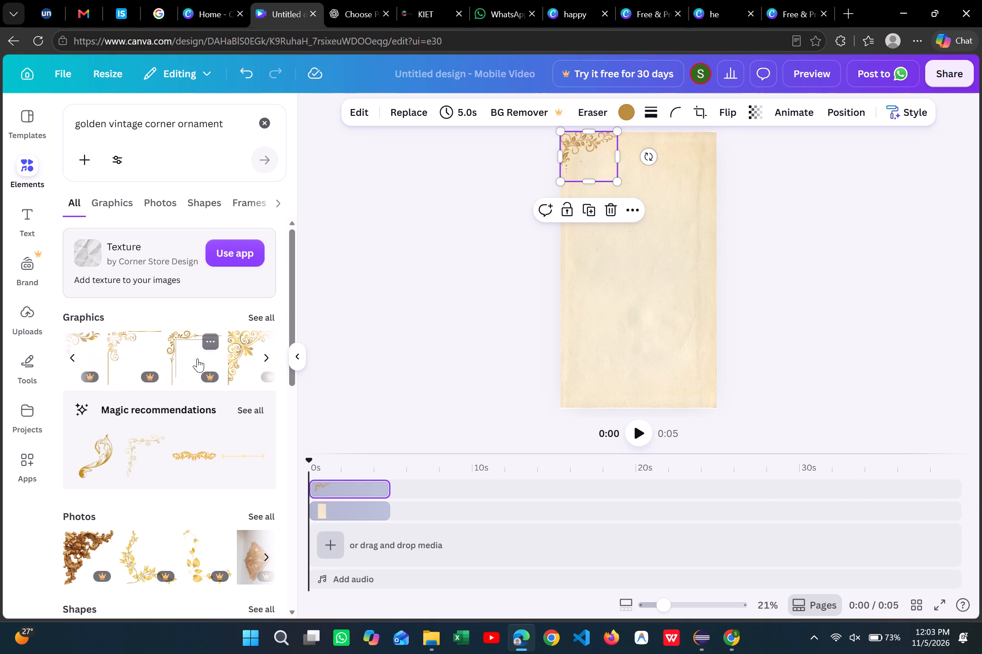
scroll(197, 358, left, 3)
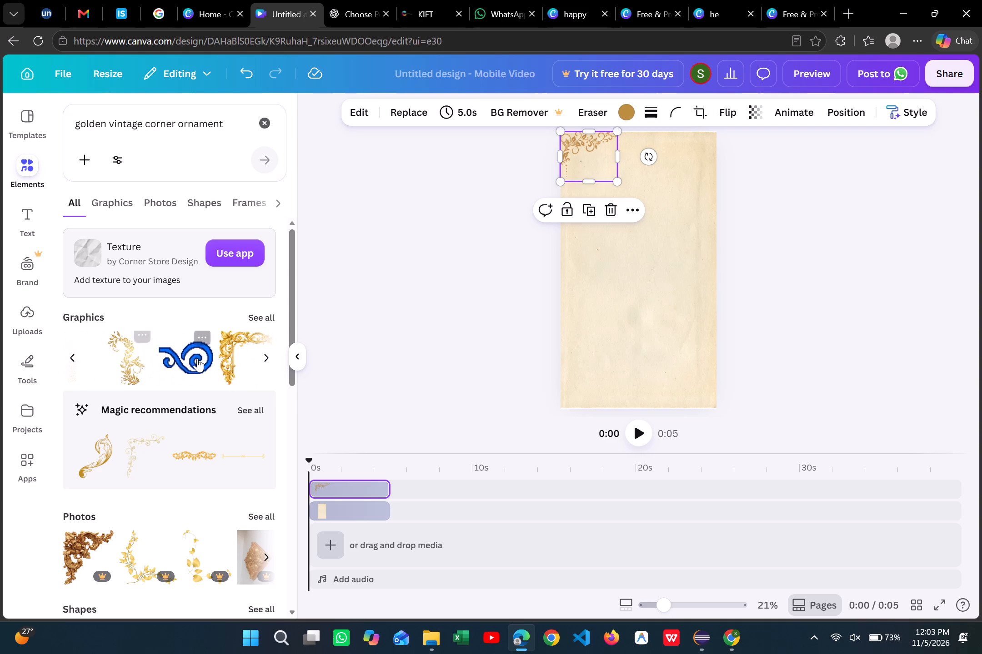
scroll(197, 358, left, 1)
scroll(197, 358, right, 2)
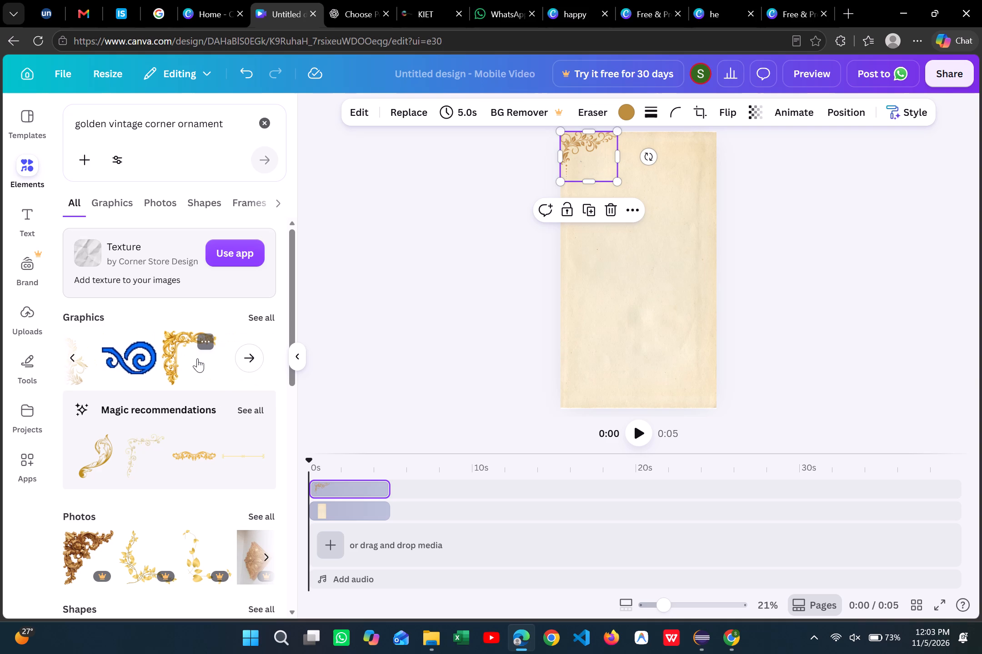
scroll(197, 358, right, 3)
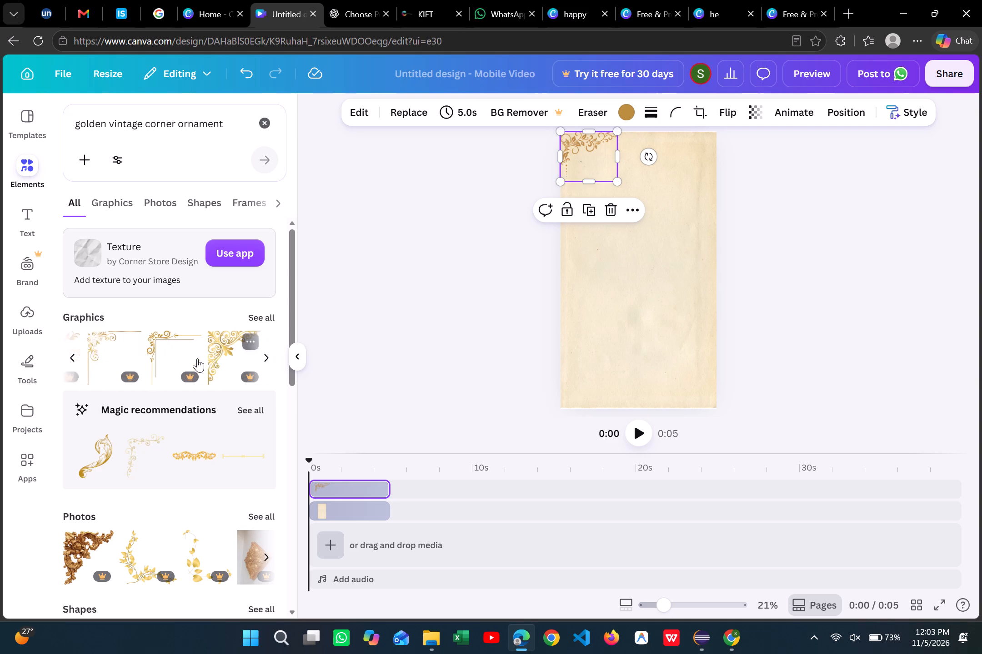
scroll(197, 358, right, 2)
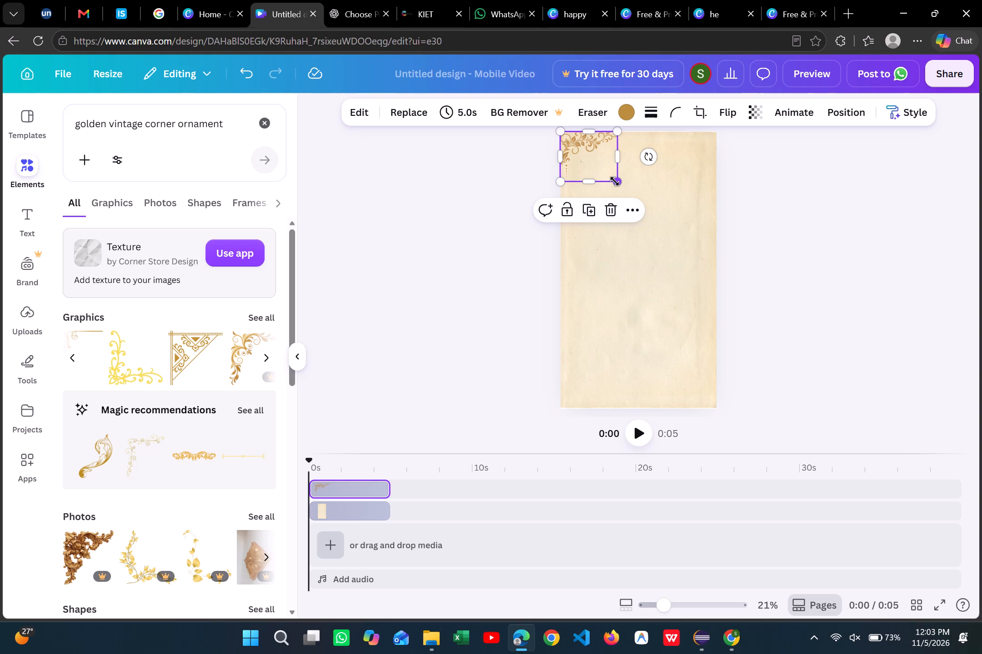
Resize the corner ornament to about 423 by 365, keeping it in the page's top-left corner.
drag(615, 181, 597, 168)
drag(581, 169, 580, 194)
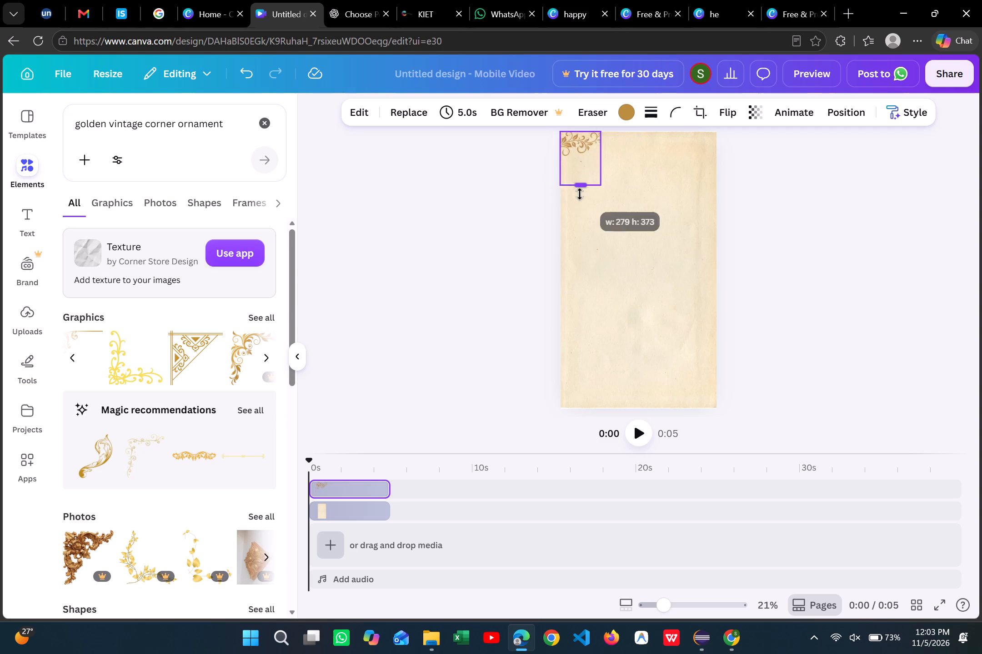
drag(580, 194, 601, 168)
drag(601, 168, 619, 186)
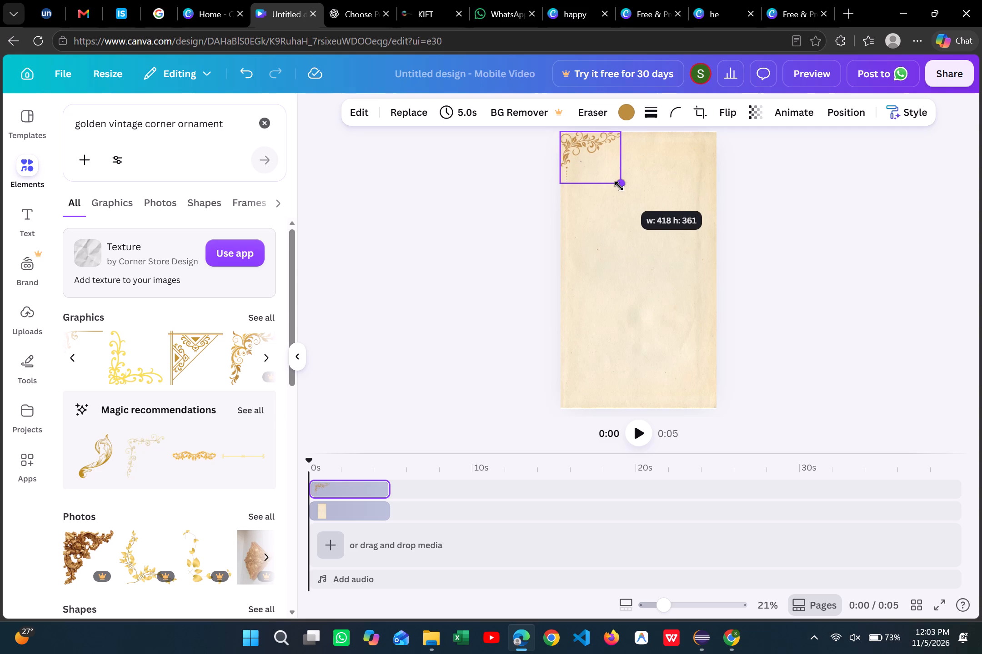
drag(619, 186, 620, 187)
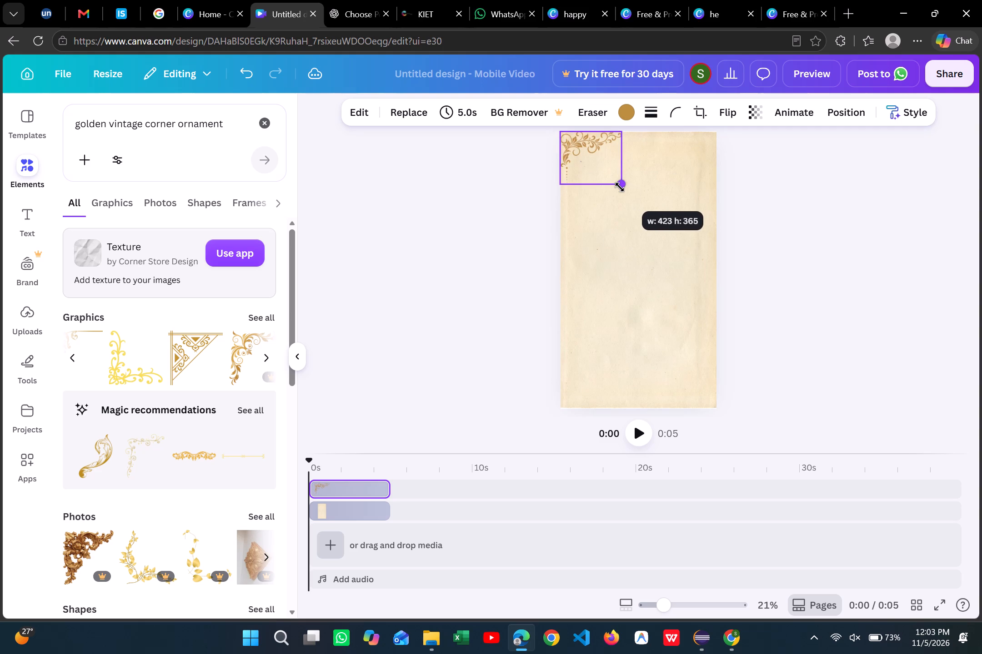
drag(620, 187, 619, 187)
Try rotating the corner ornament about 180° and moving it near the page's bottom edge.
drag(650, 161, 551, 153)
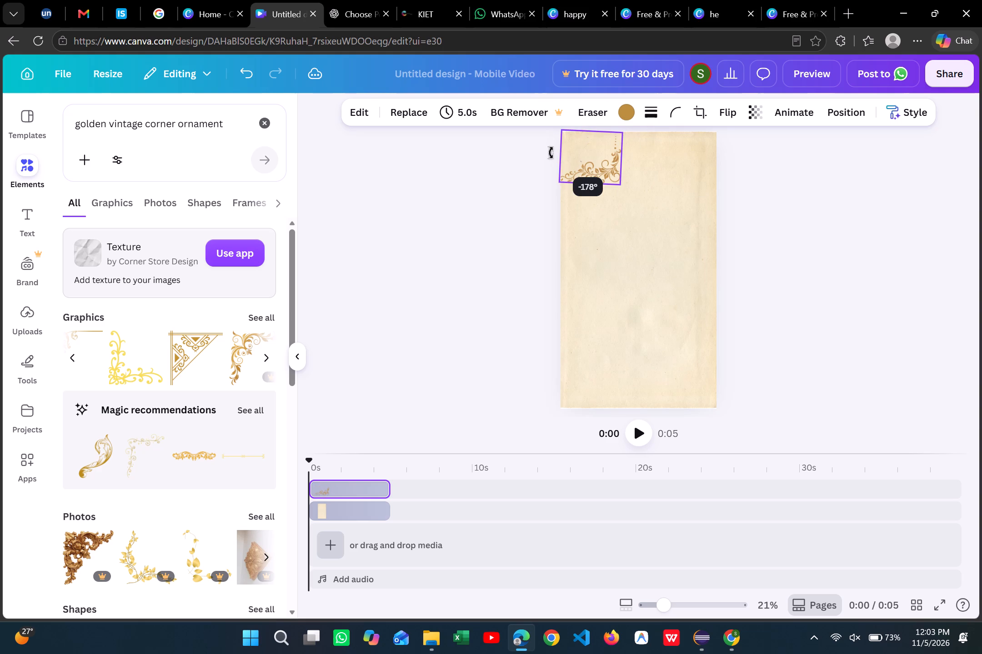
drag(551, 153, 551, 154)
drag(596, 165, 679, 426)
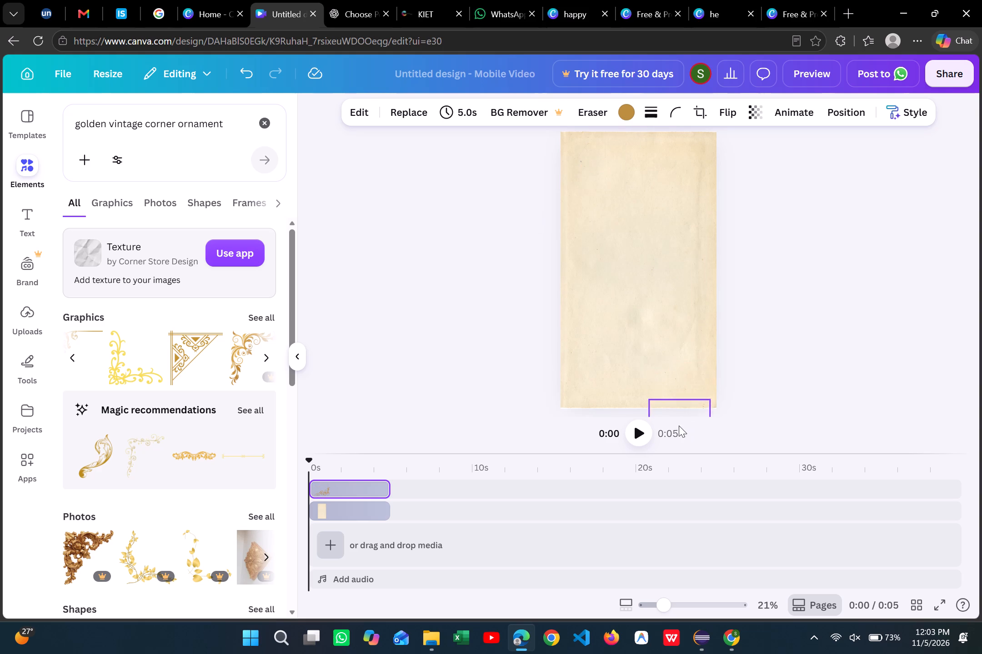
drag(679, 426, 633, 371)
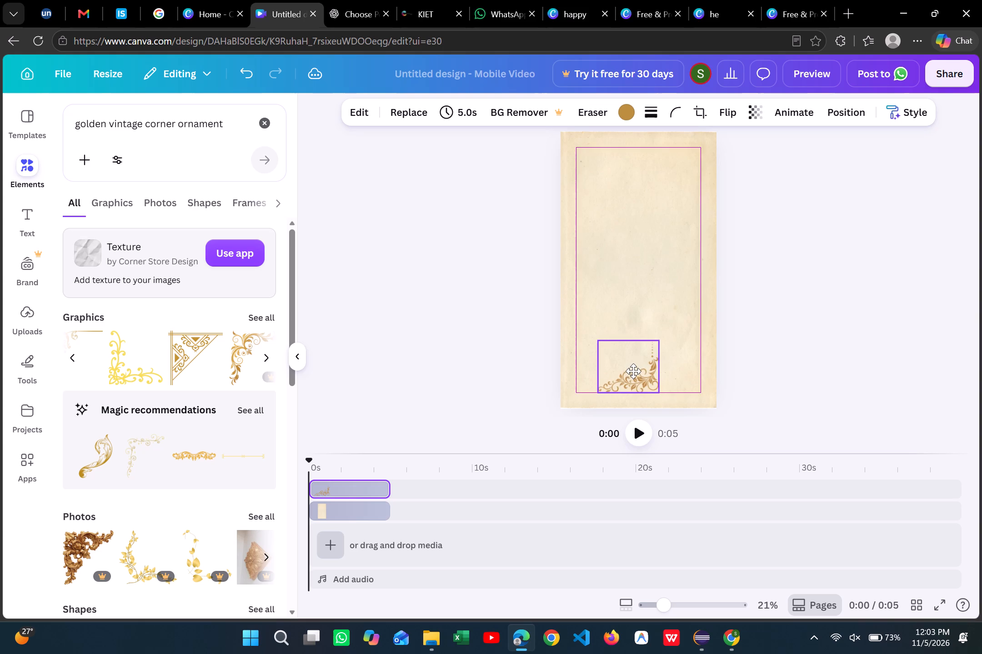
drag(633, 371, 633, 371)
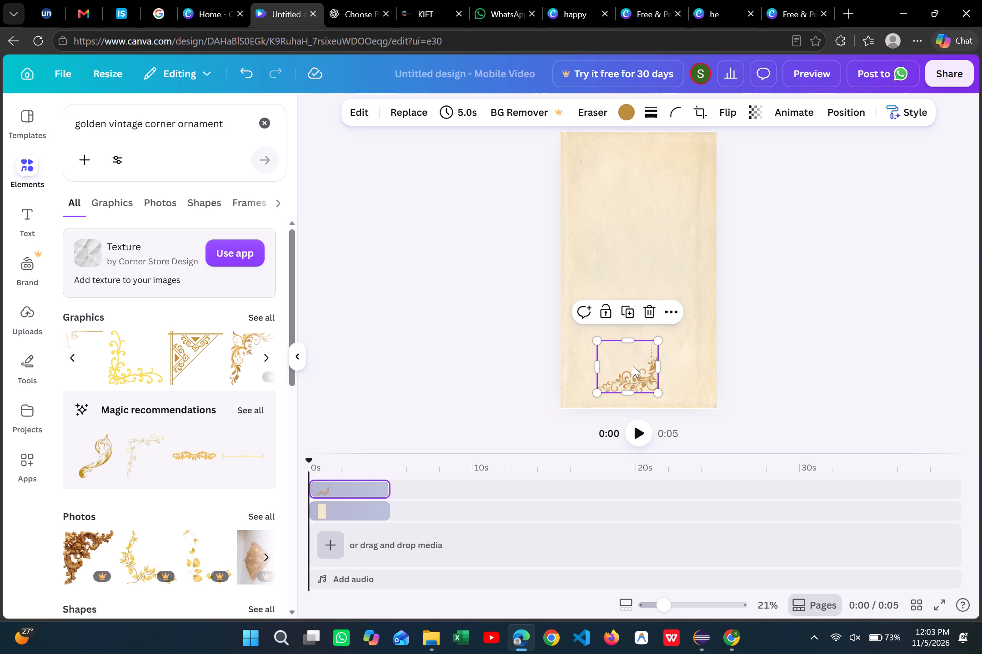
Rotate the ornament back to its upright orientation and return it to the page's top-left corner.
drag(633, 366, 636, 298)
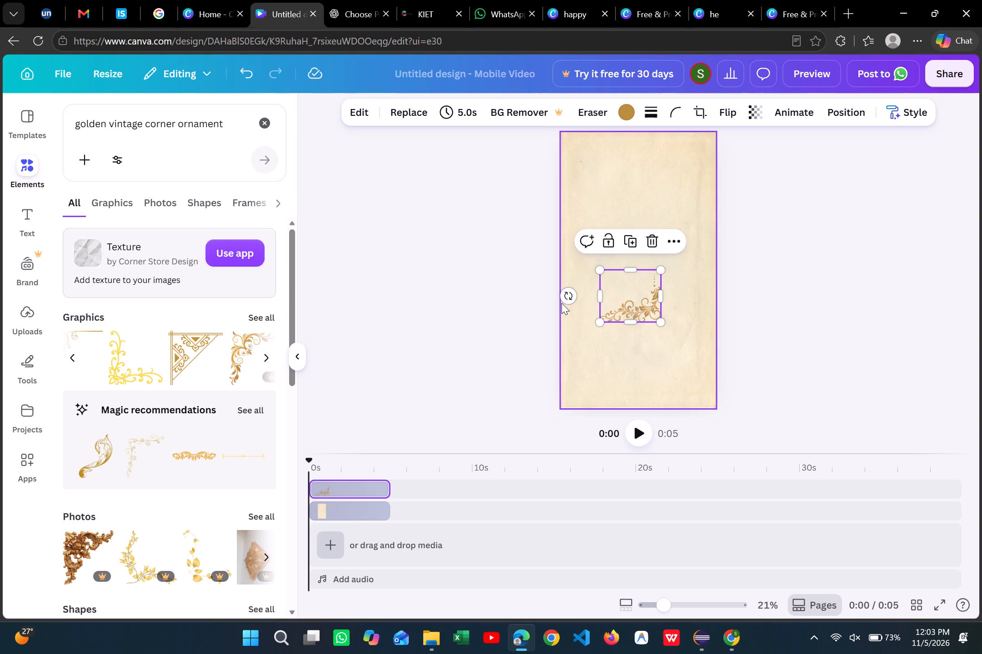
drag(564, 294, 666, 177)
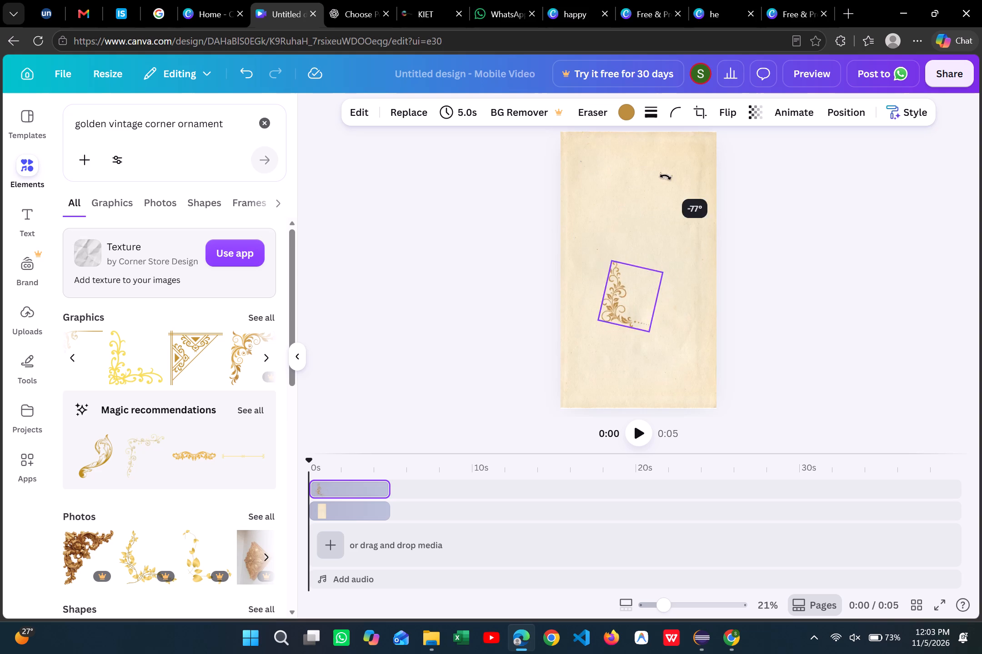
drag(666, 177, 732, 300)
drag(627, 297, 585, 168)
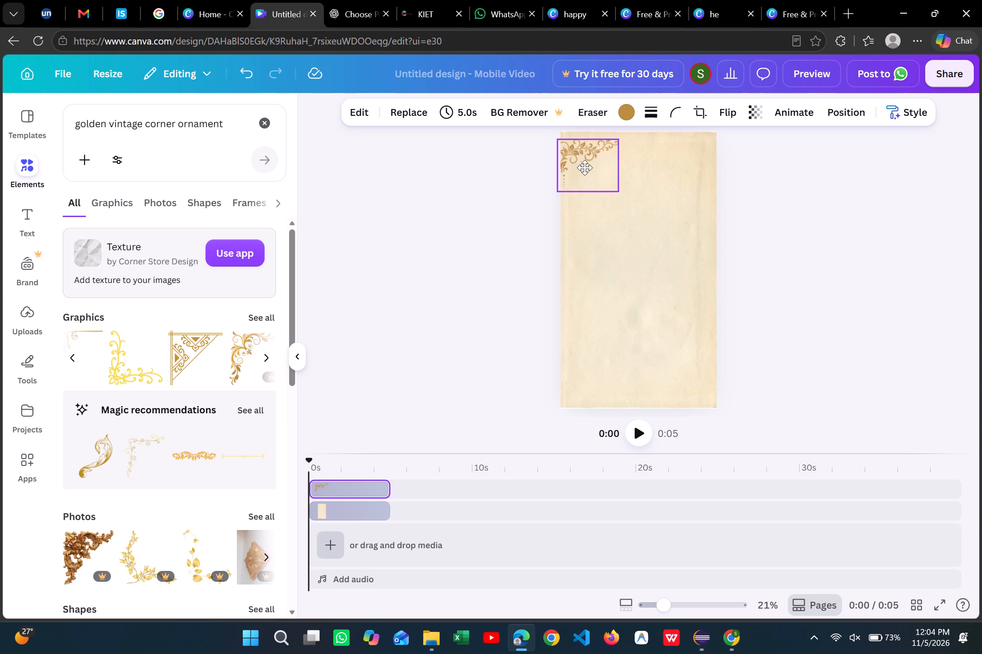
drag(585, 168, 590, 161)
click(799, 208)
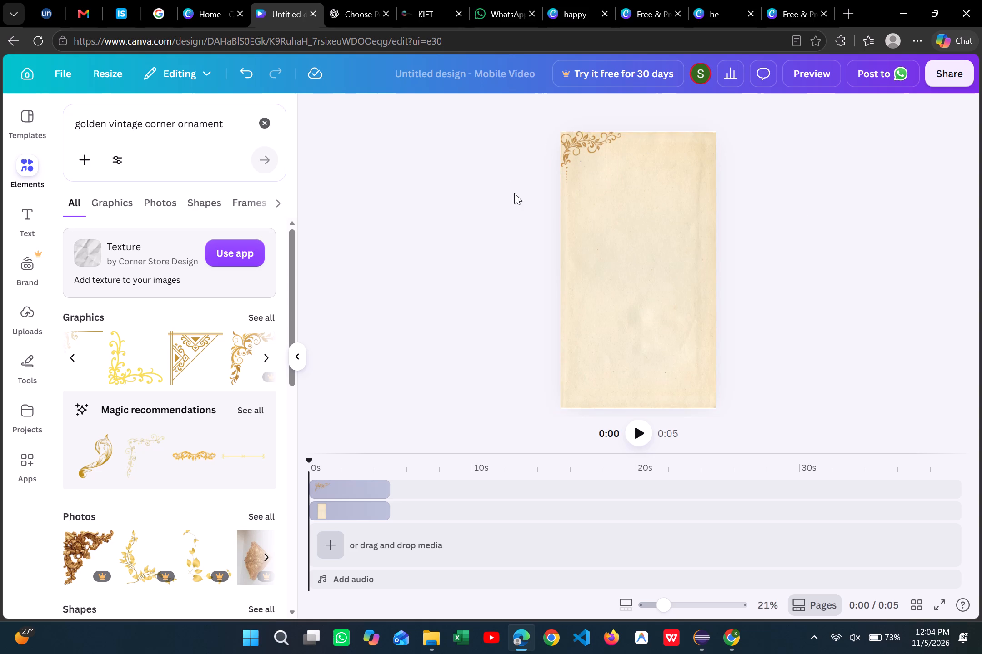
scroll(173, 349, left, 1)
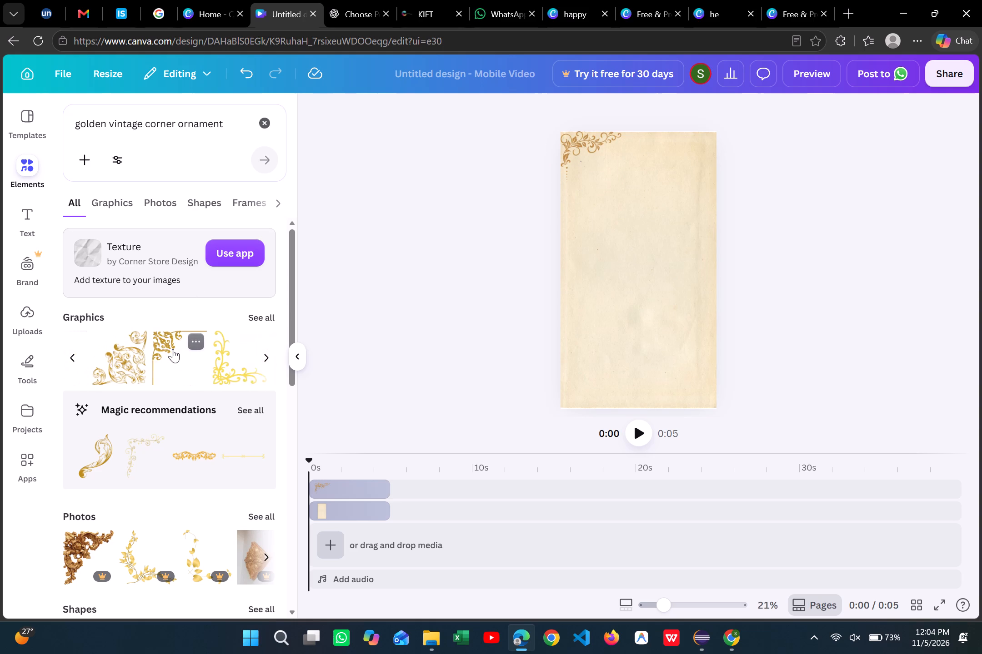
scroll(173, 349, left, 1)
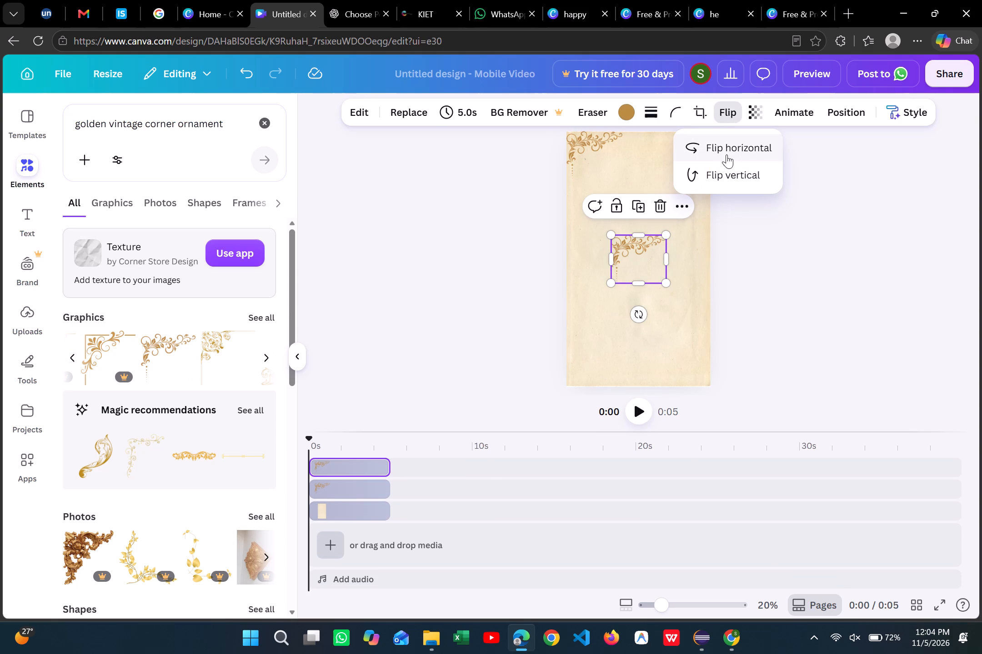
click(726, 154)
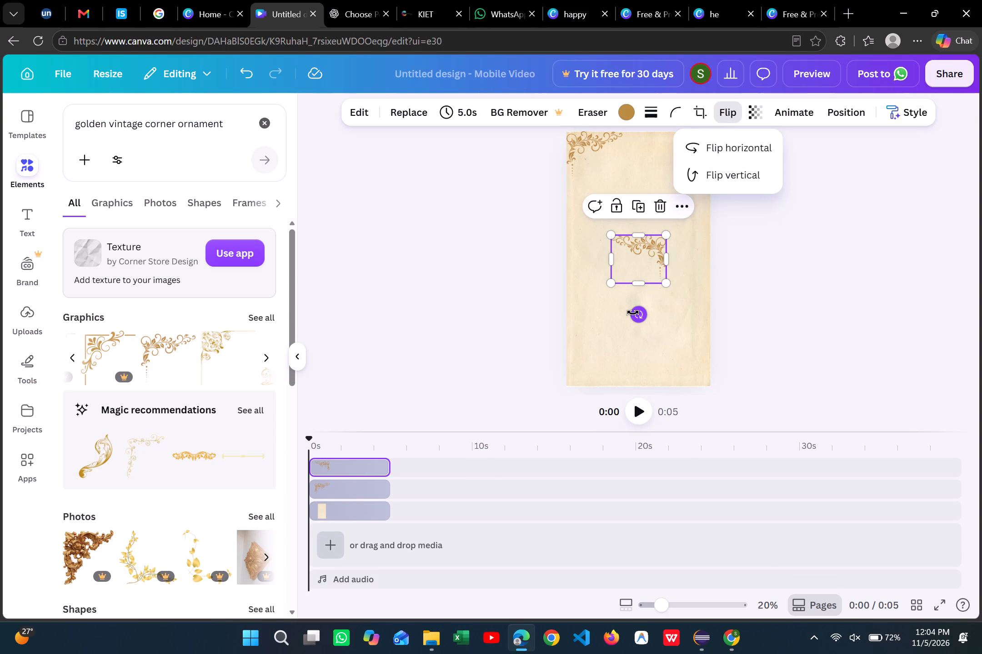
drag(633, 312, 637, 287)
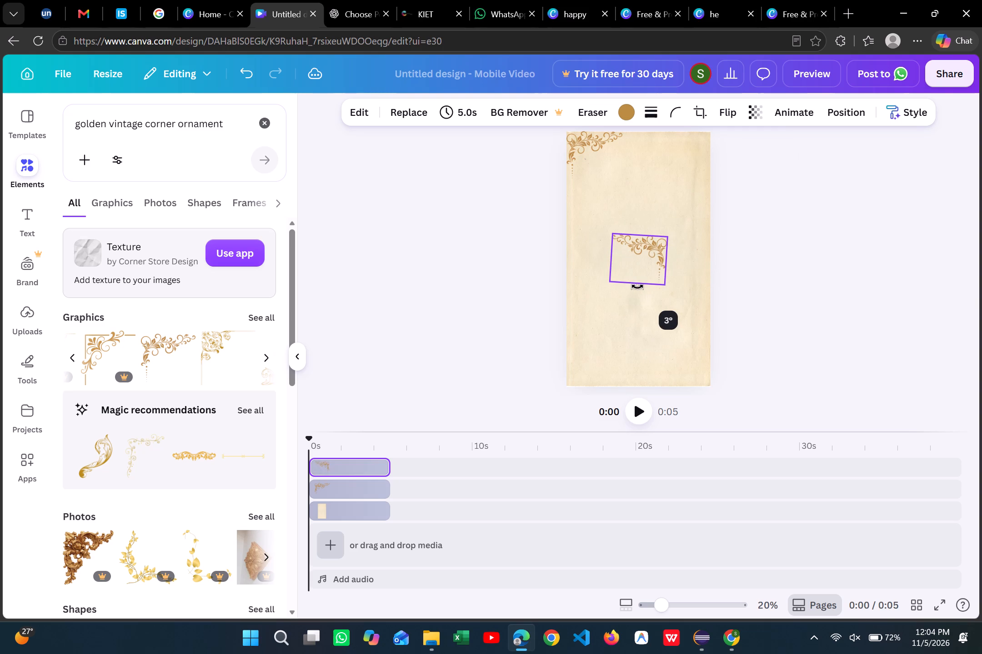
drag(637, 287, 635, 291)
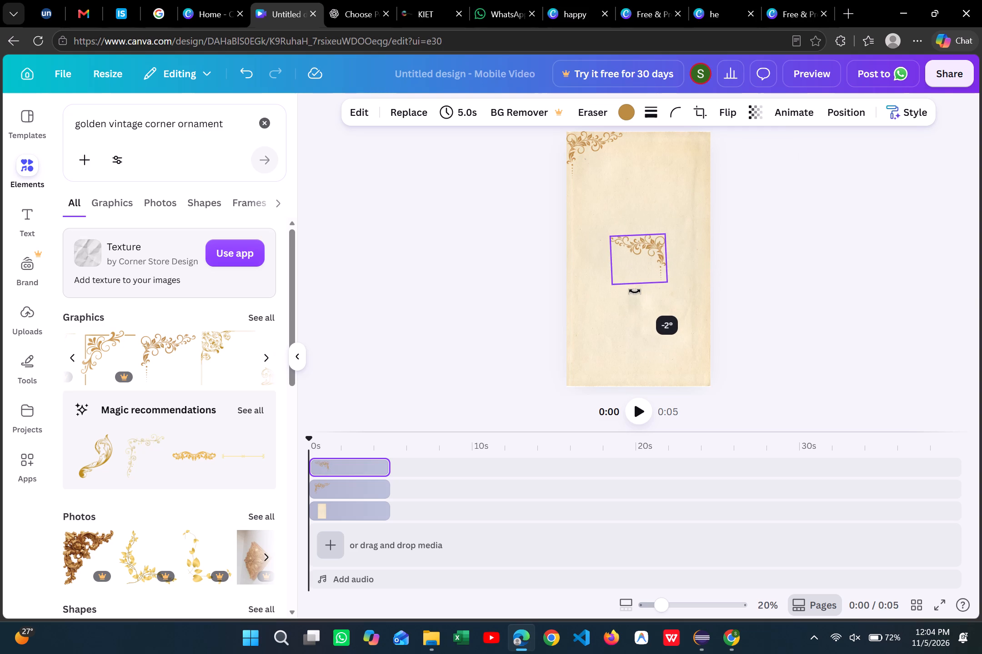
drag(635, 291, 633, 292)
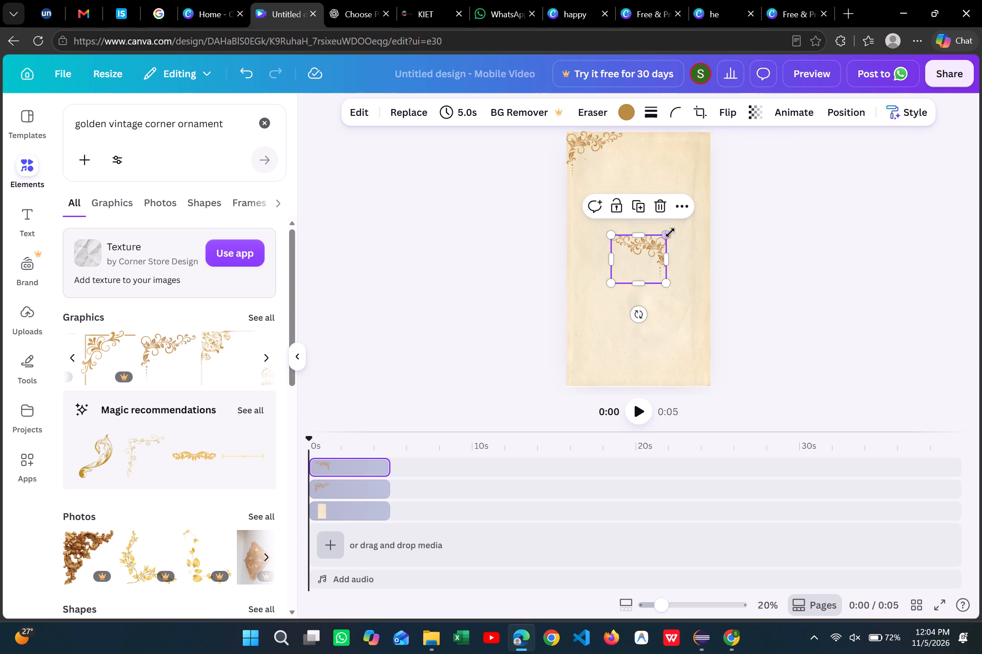
Move the horizontally flipped ornament into the page's top-right corner, flush with its edges.
drag(642, 268, 690, 161)
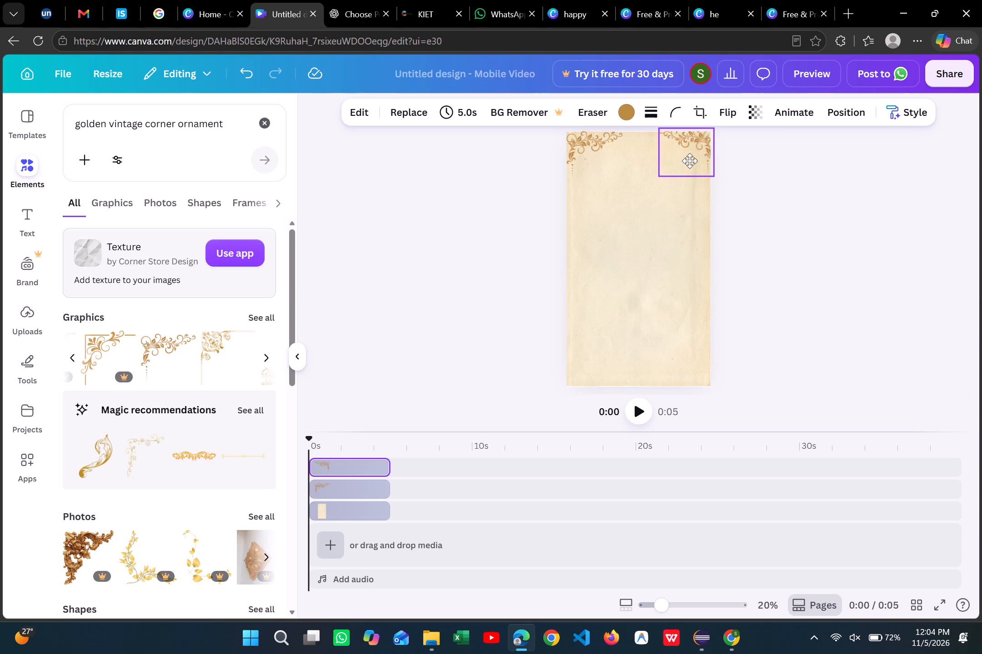
drag(690, 161, 686, 168)
click(752, 226)
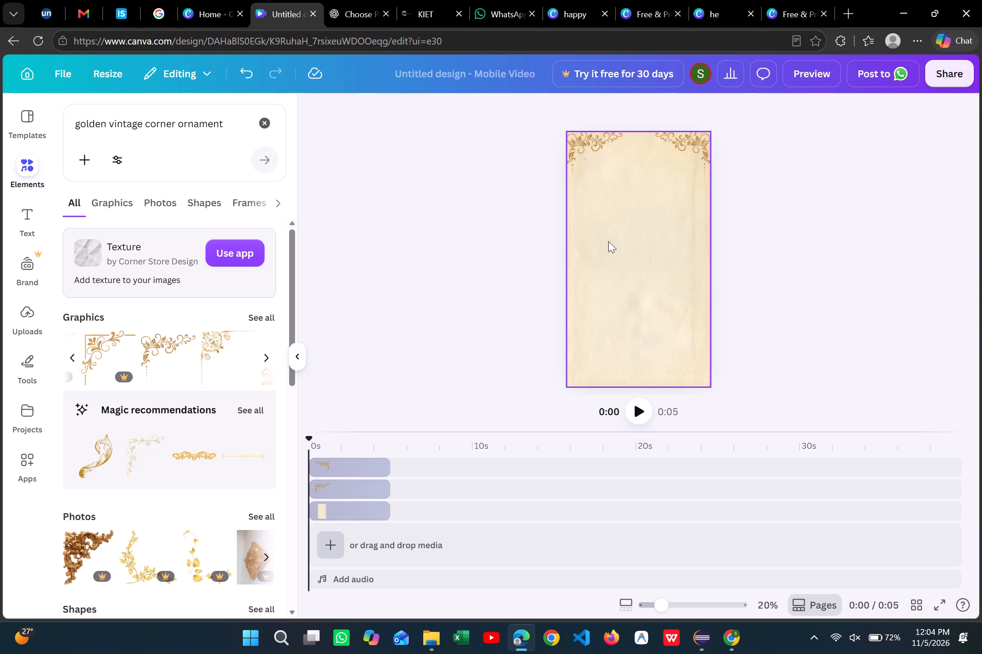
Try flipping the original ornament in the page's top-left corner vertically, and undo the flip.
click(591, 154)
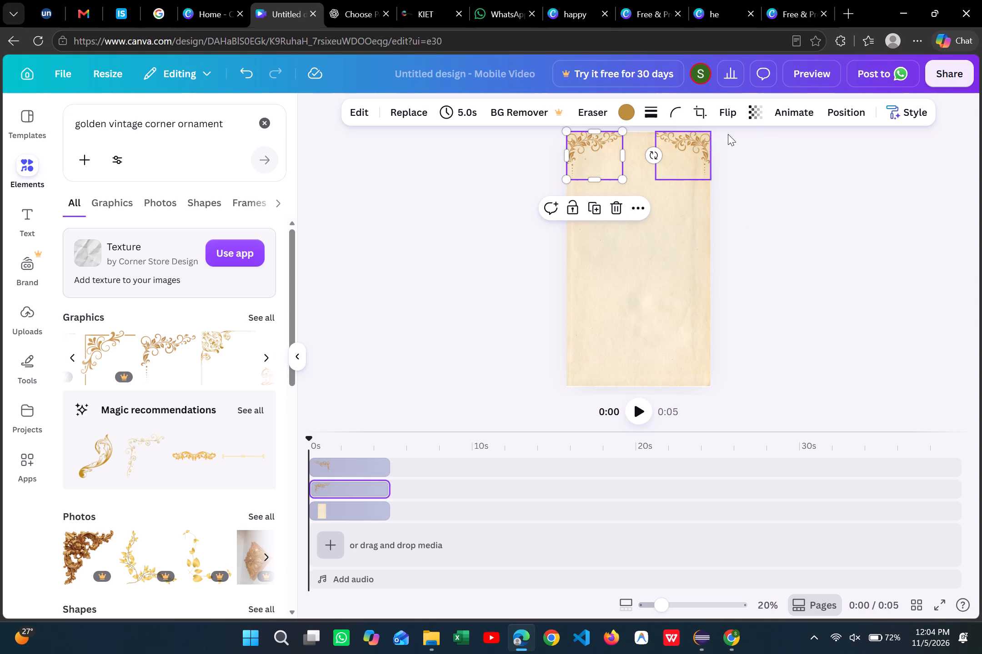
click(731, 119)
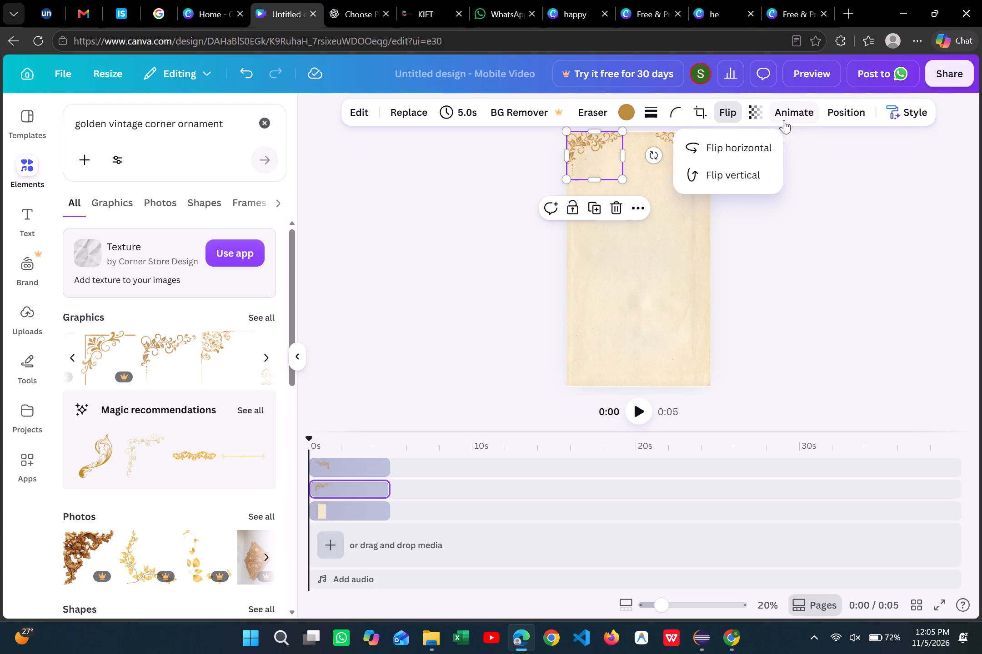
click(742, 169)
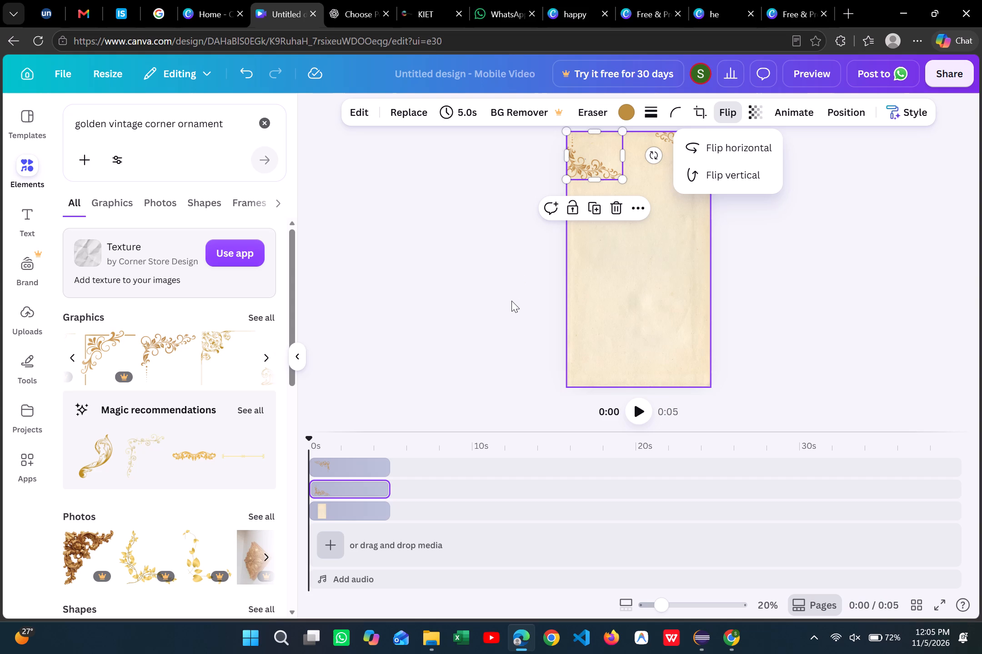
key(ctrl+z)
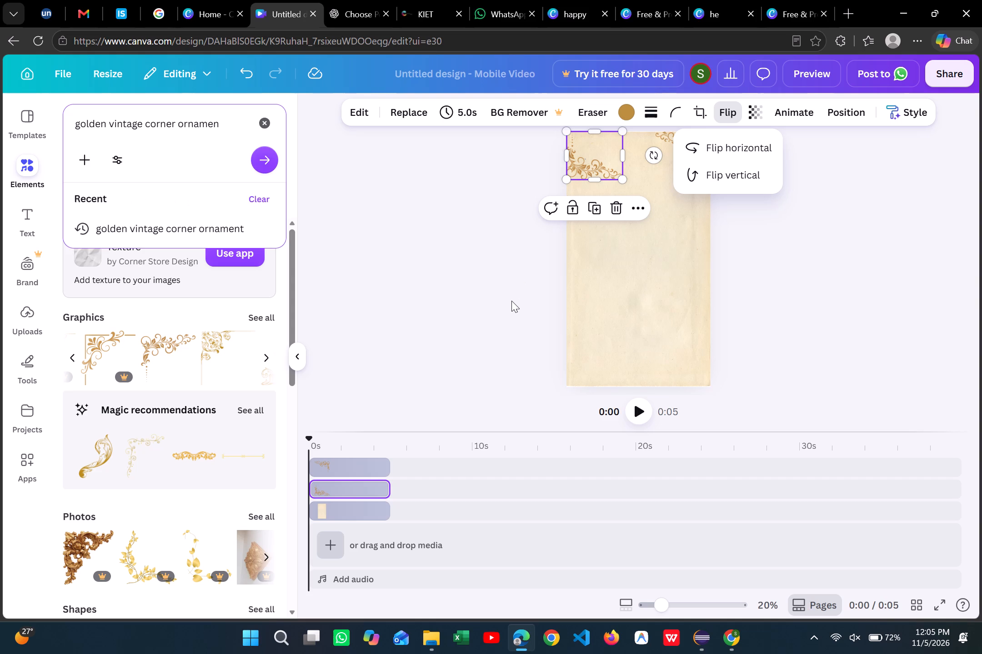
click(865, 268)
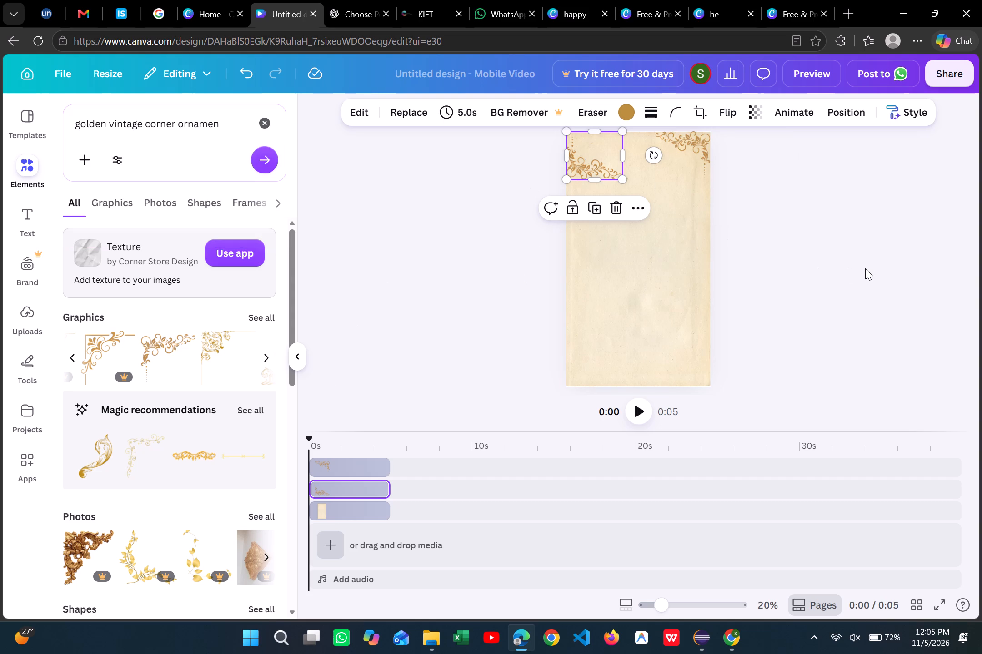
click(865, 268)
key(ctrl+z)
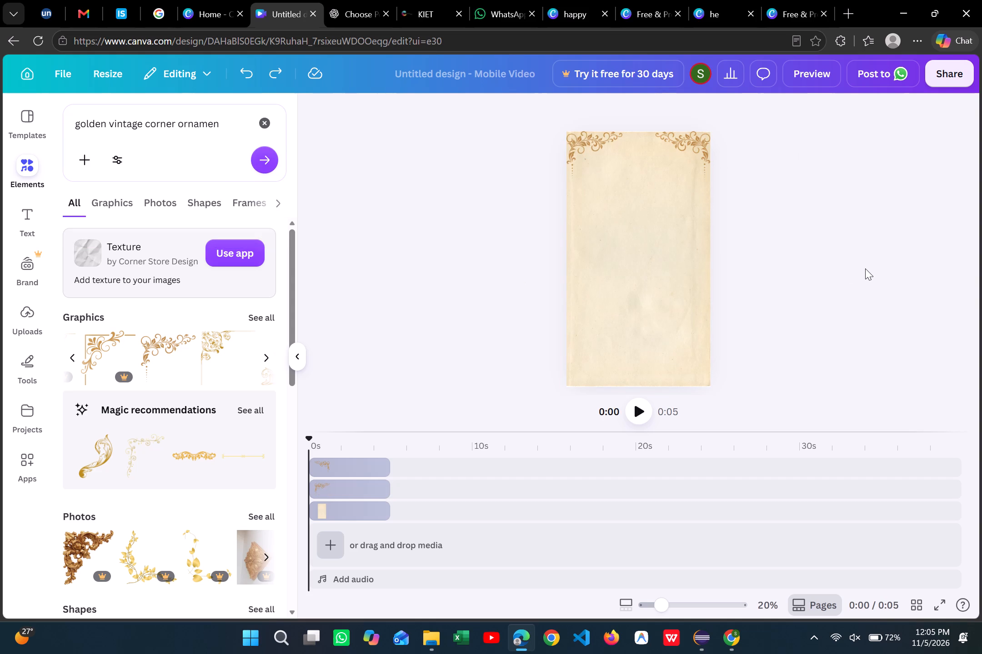
Place a vertically flipped duplicate of the top-left ornament in the page's bottom-left corner.
click(609, 157)
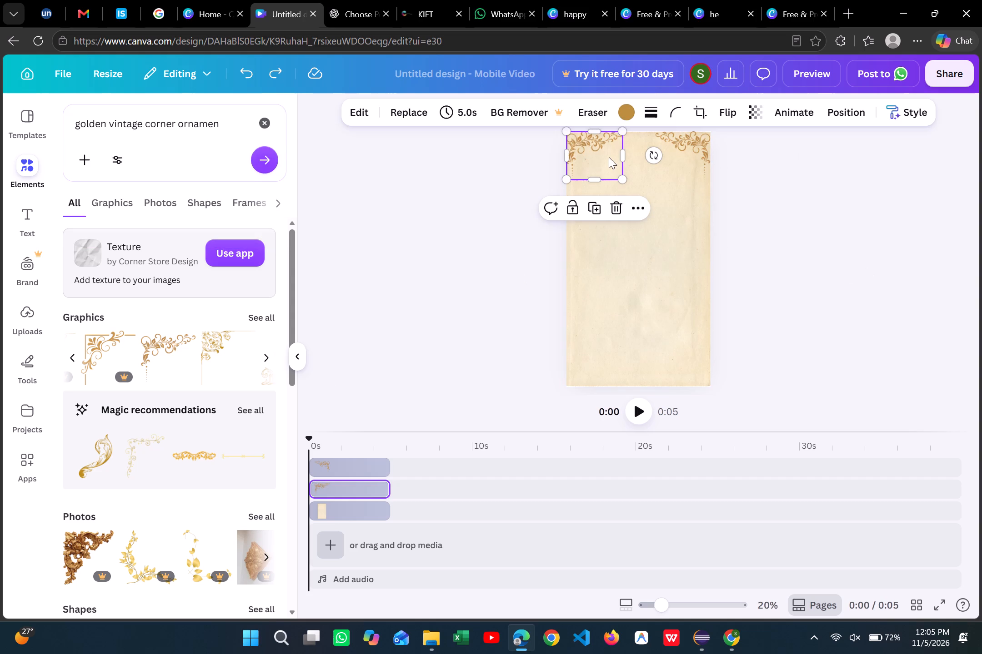
click(636, 206)
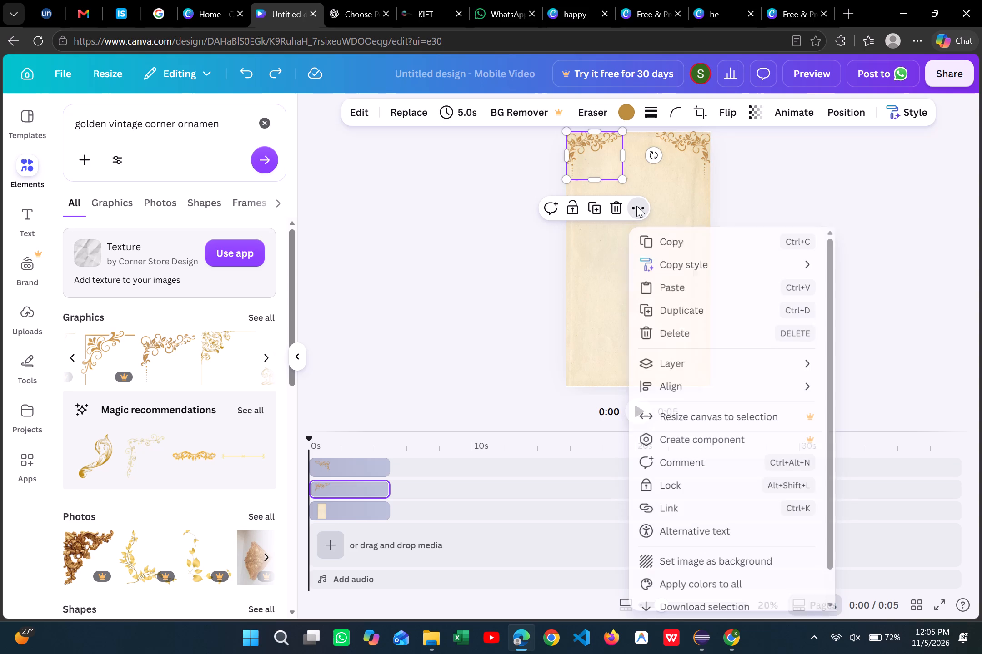
click(685, 307)
drag(605, 155, 607, 191)
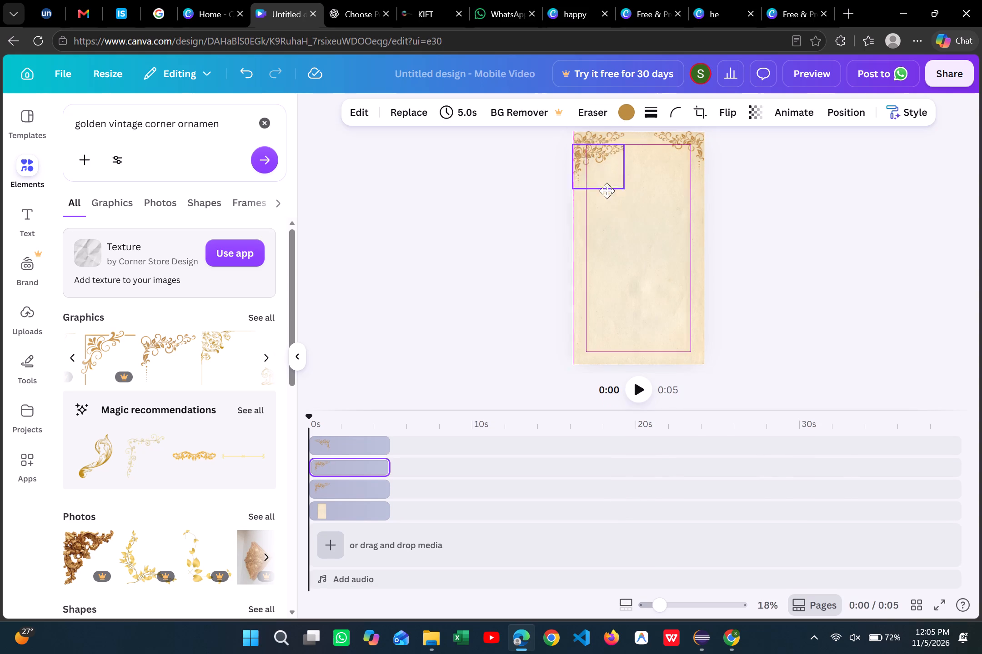
drag(607, 191, 607, 205)
click(719, 117)
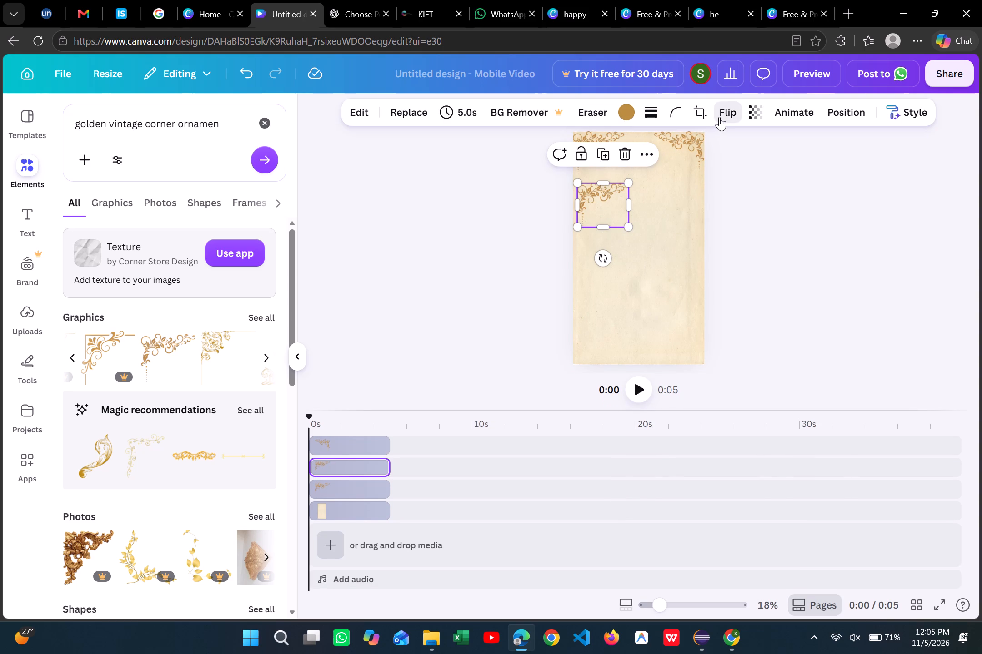
click(724, 168)
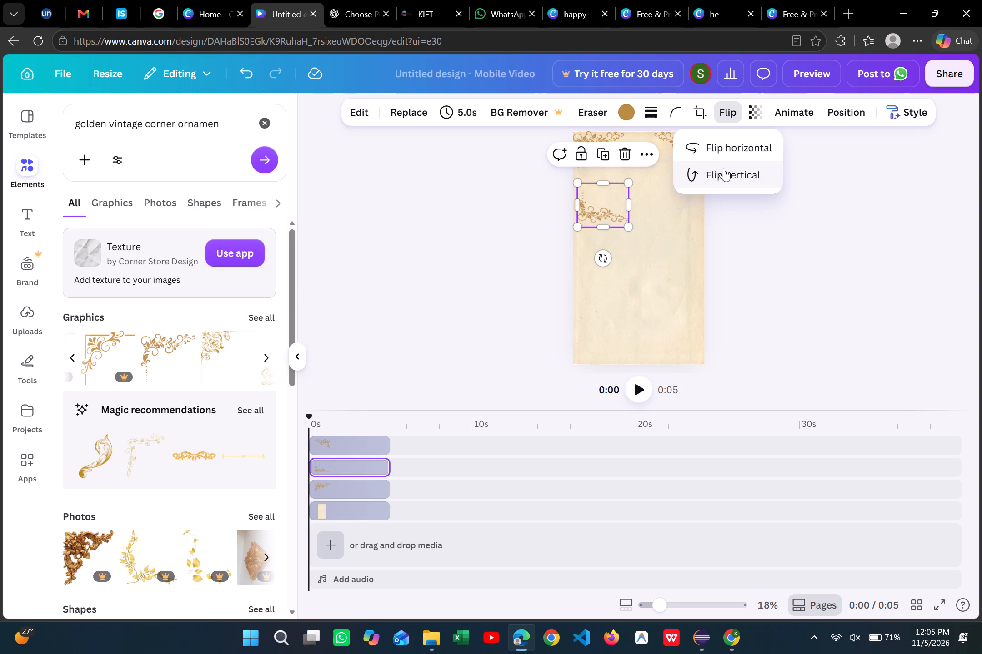
drag(600, 199, 596, 356)
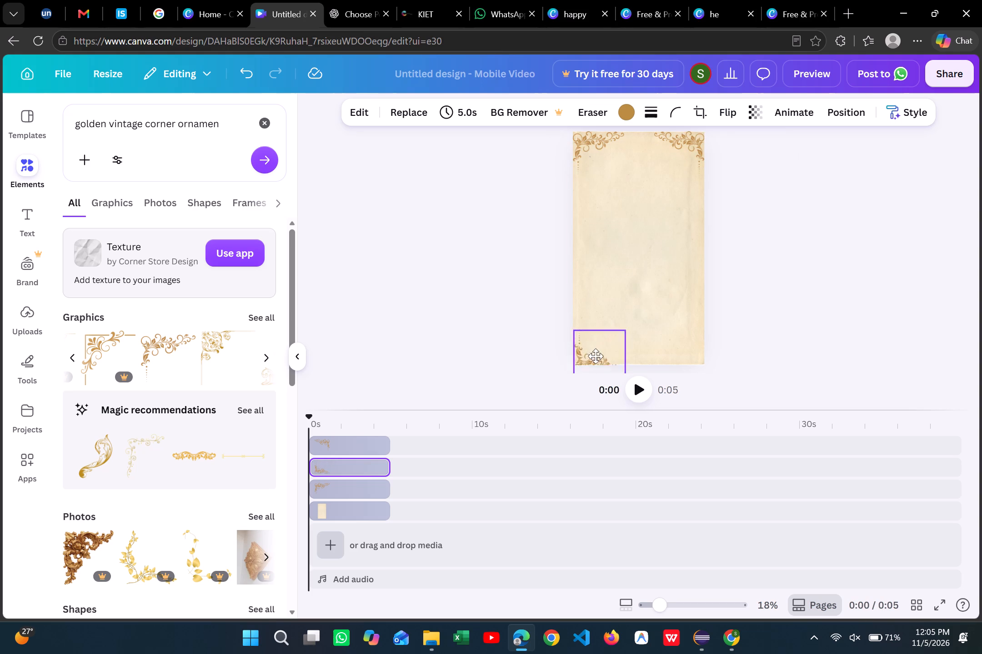
drag(596, 356, 593, 337)
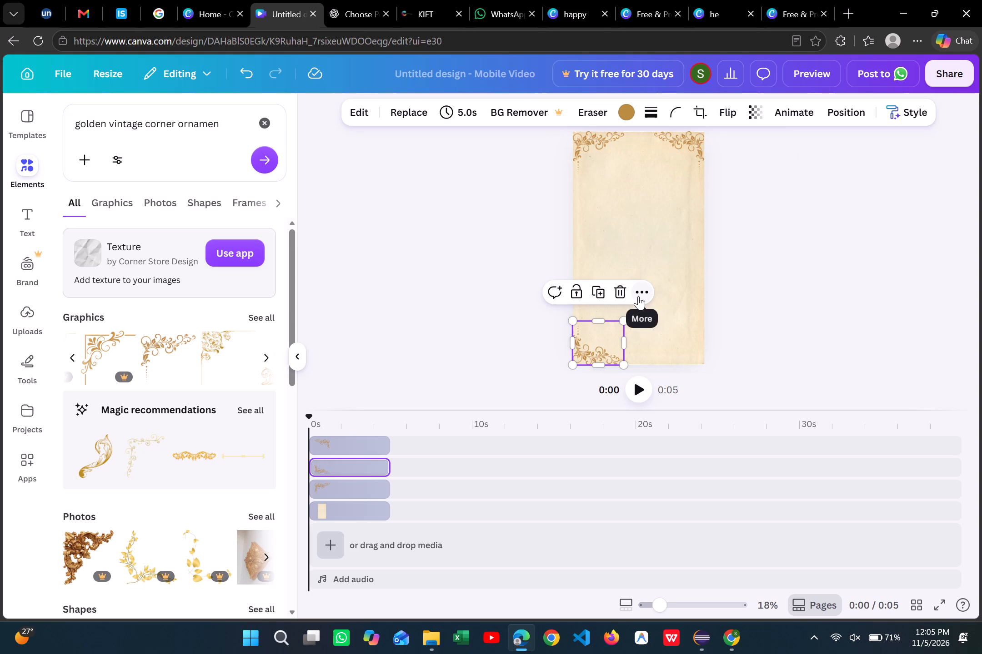
Place a horizontally flipped duplicate of the bottom-left ornament in the page's bottom-right corner.
click(638, 296)
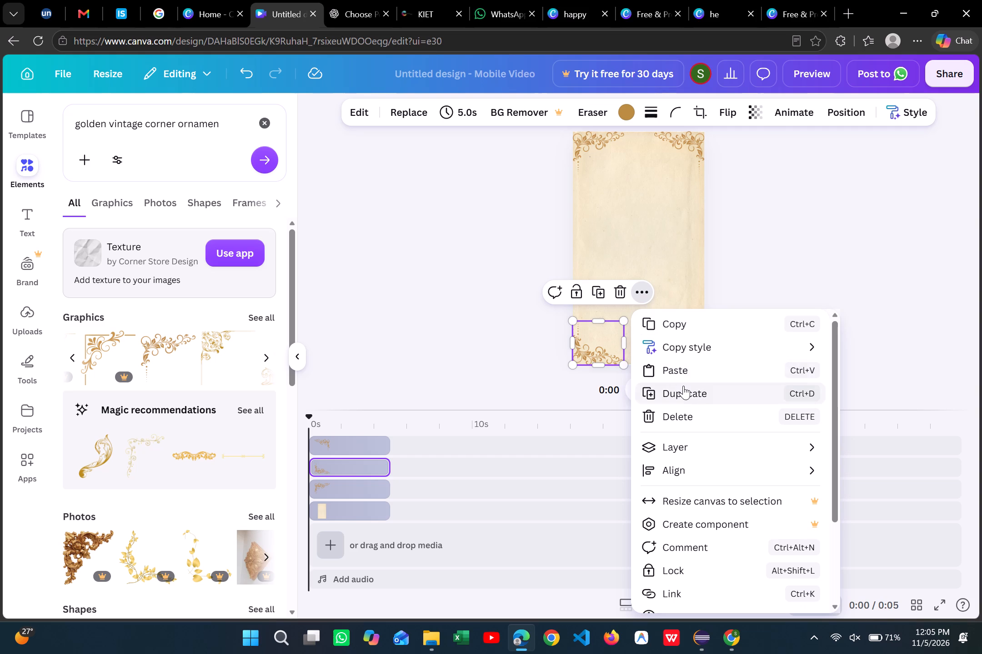
click(683, 386)
drag(613, 326, 676, 323)
click(703, 281)
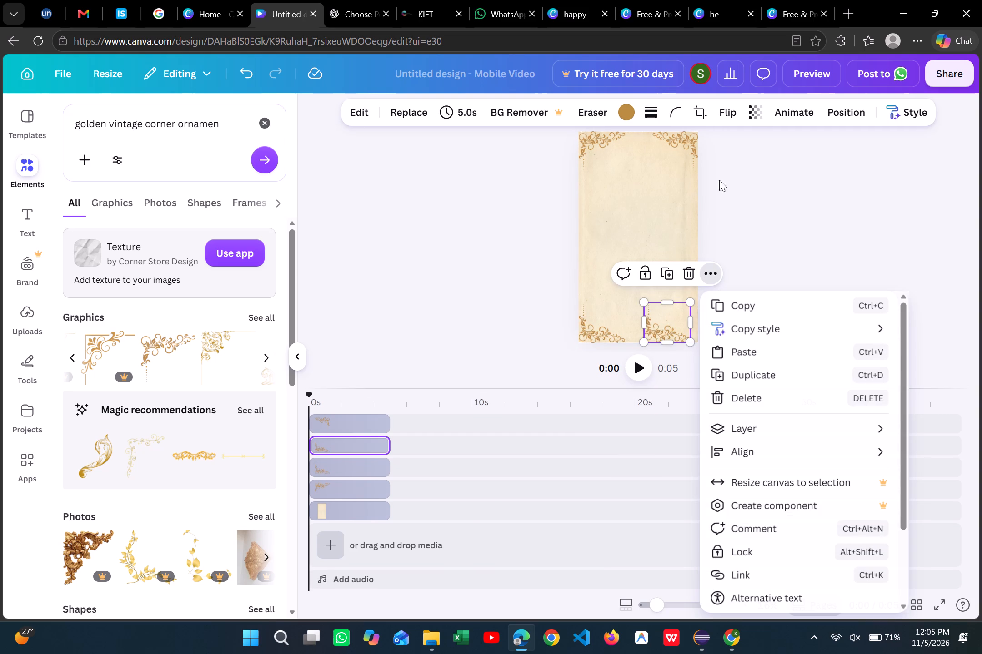
click(722, 112)
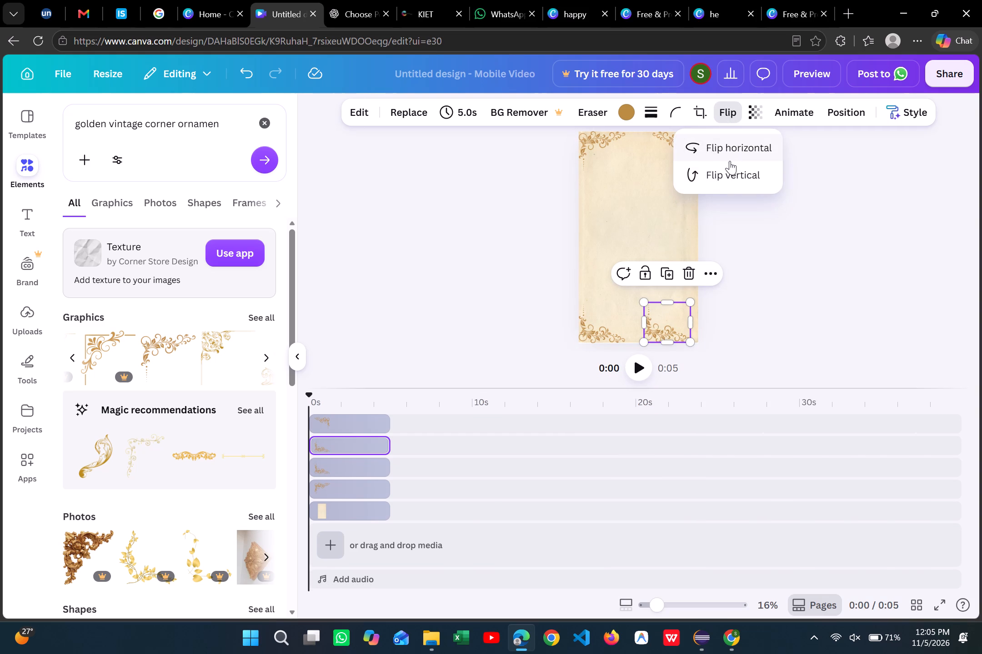
click(721, 153)
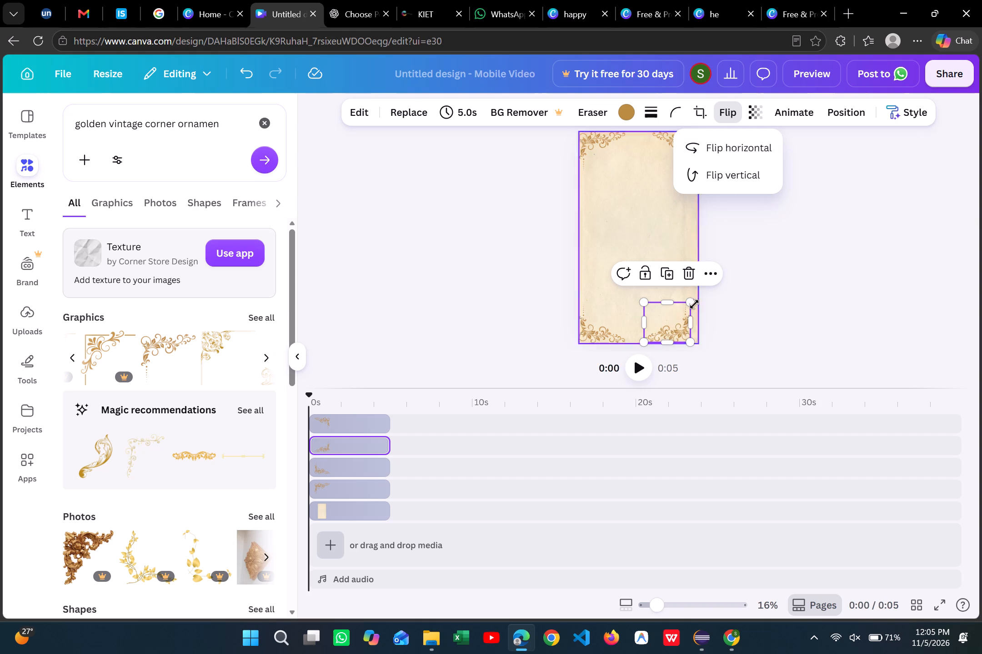
click(740, 295)
drag(677, 324, 683, 323)
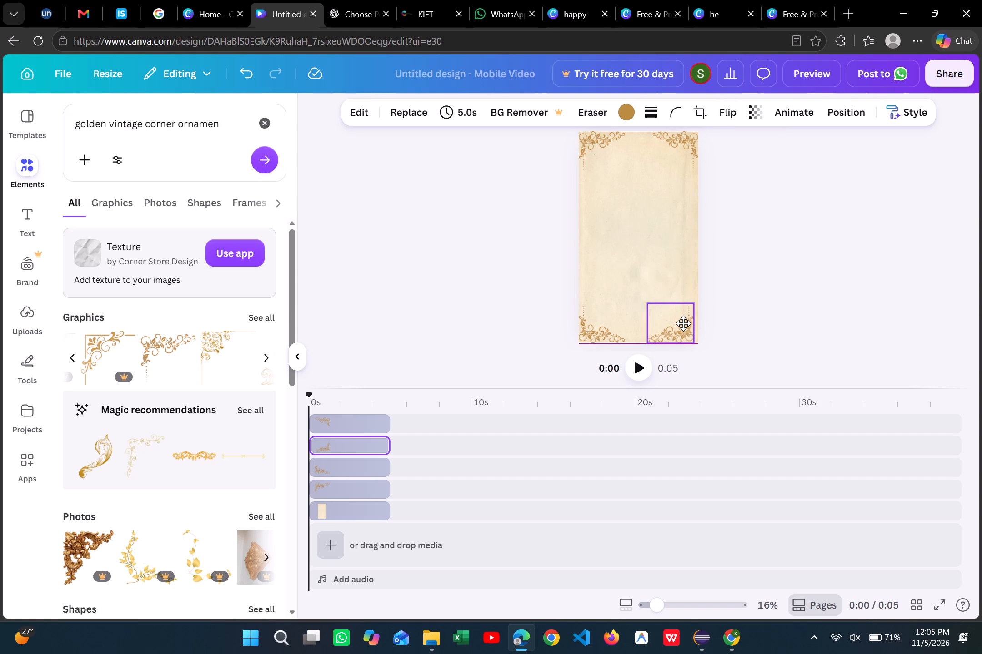
drag(683, 323, 684, 323)
click(777, 320)
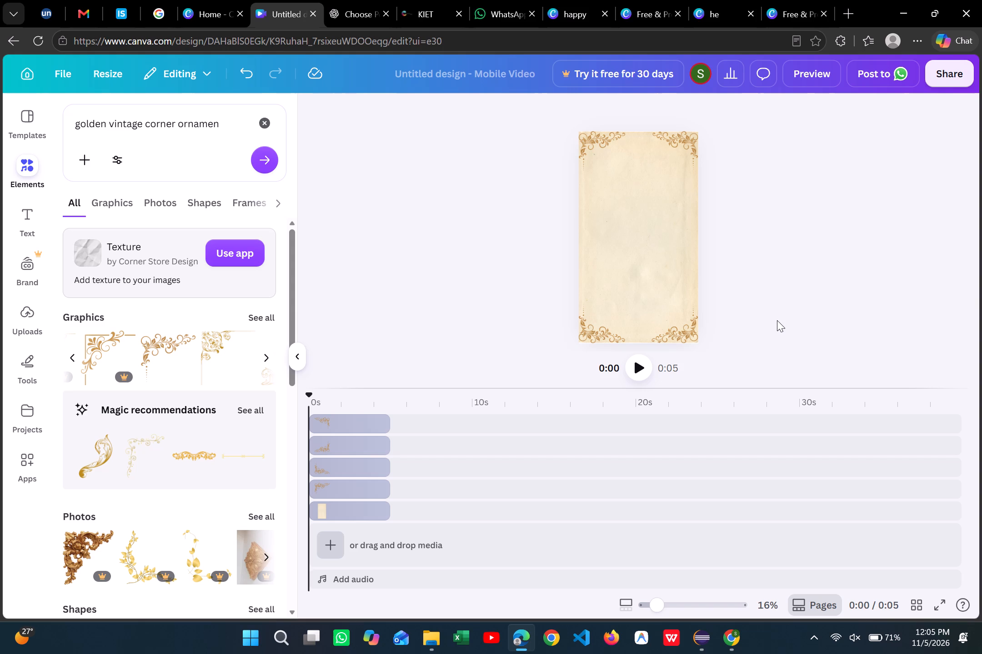
Examine the two bottom corner ornaments up close against the page's lower edge.
click(662, 262)
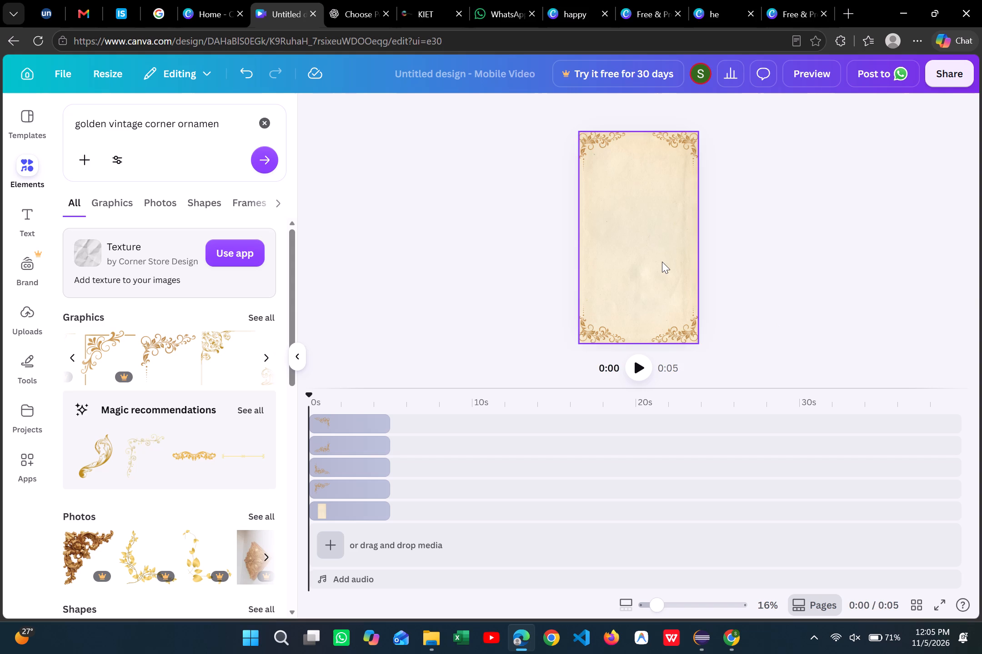
click(744, 311)
scroll(744, 311, left, 1)
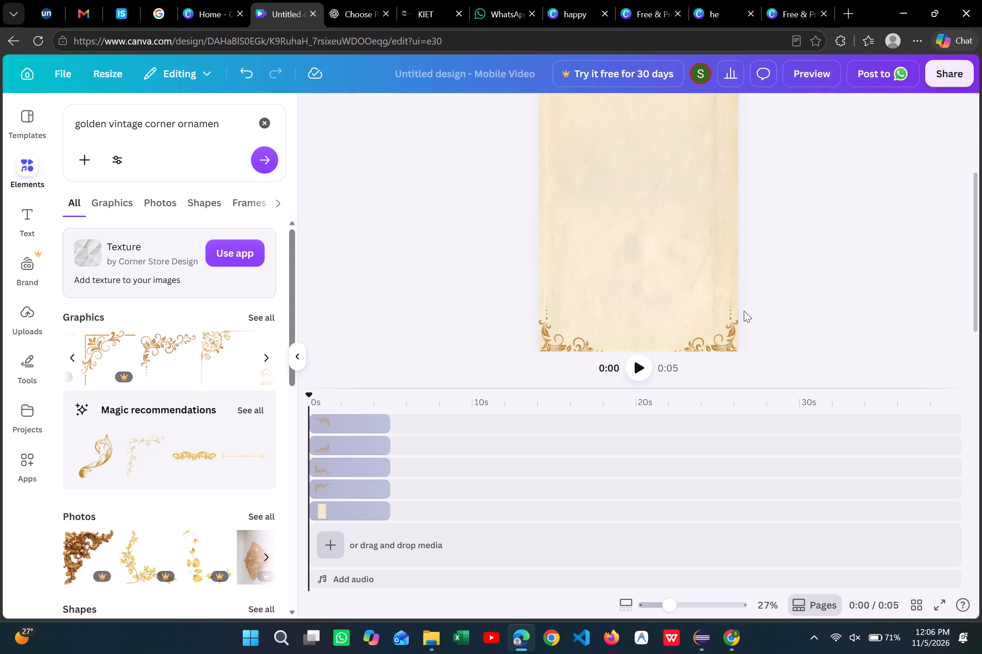
scroll(744, 311, down, 1)
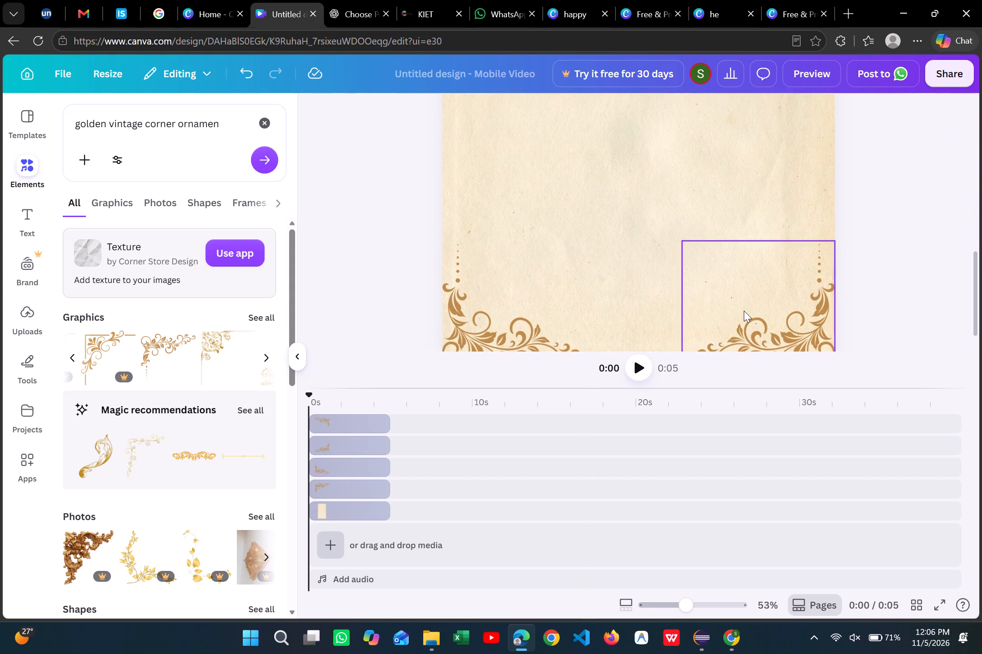
scroll(744, 311, down, 2)
click(621, 295)
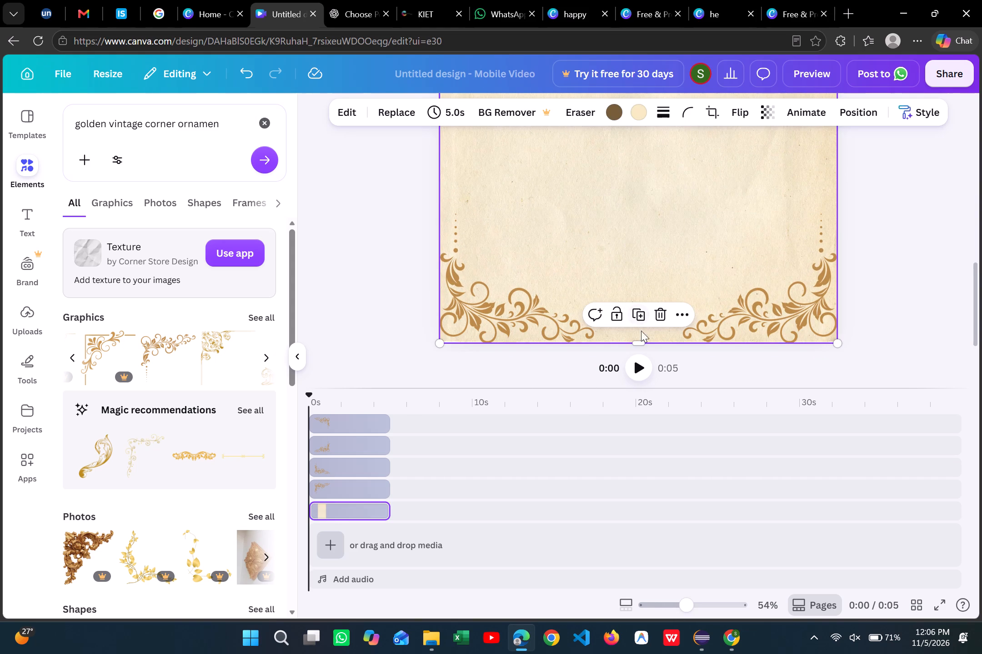
Stretch the paper background slightly past the page's lower edge, to about 1,082 wide by 1,939 high.
drag(639, 344, 637, 351)
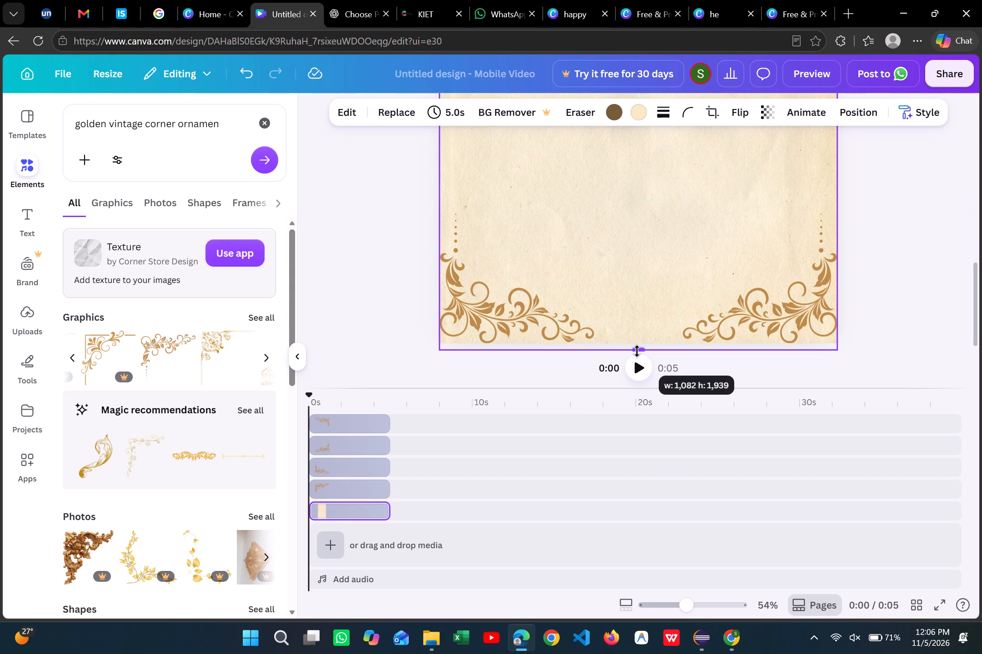
drag(637, 351, 636, 351)
click(891, 288)
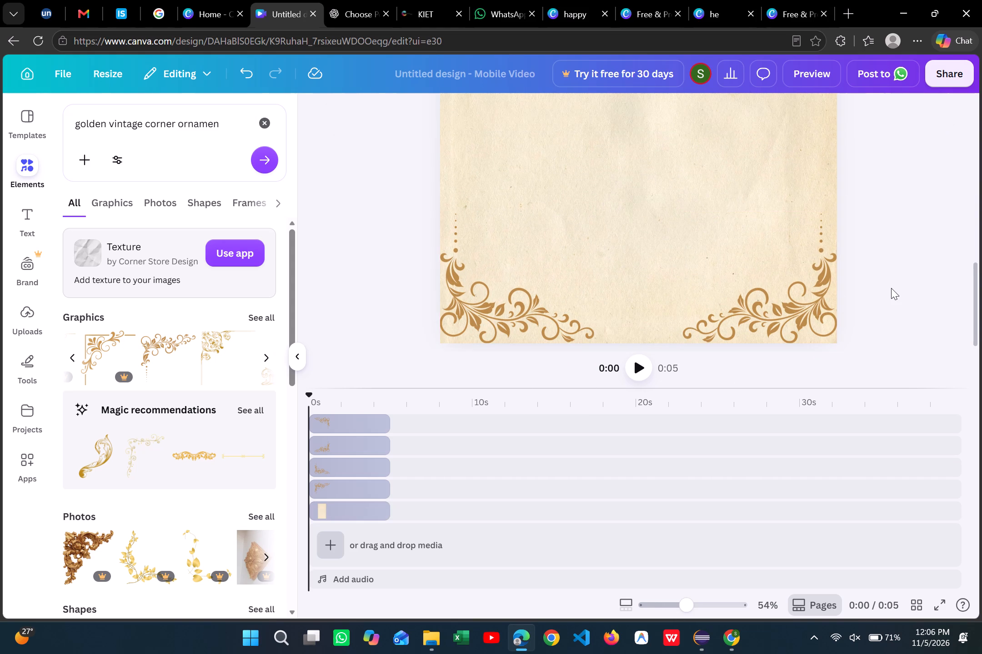
Enlarge the paper background proportionally from its bottom-left corner to about 1,121 wide by 2,008 high.
scroll(891, 288, up, 2)
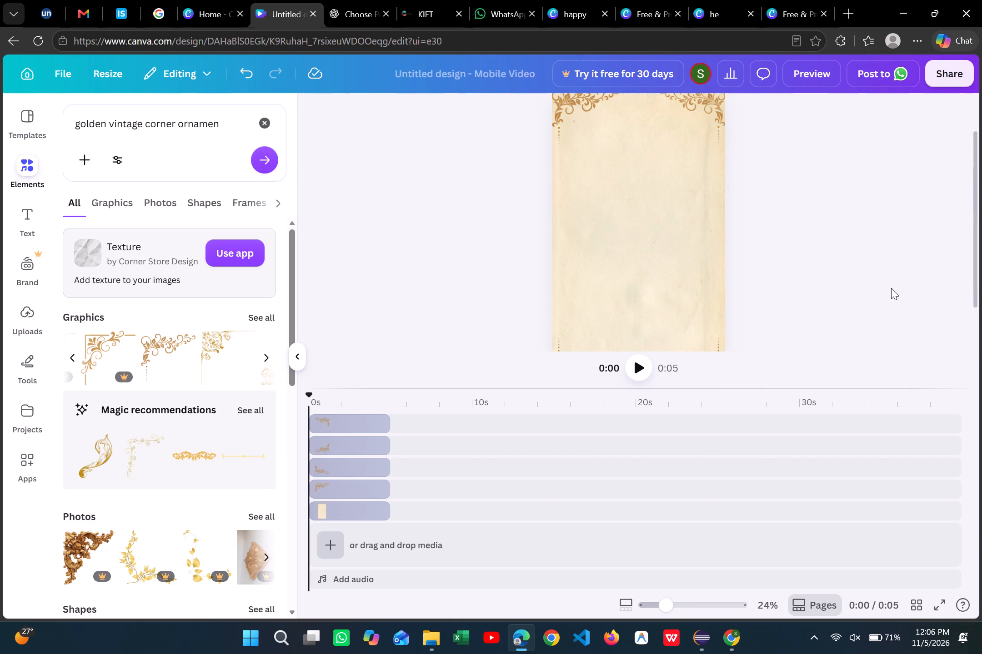
scroll(891, 288, down, 1)
scroll(891, 288, up, 1)
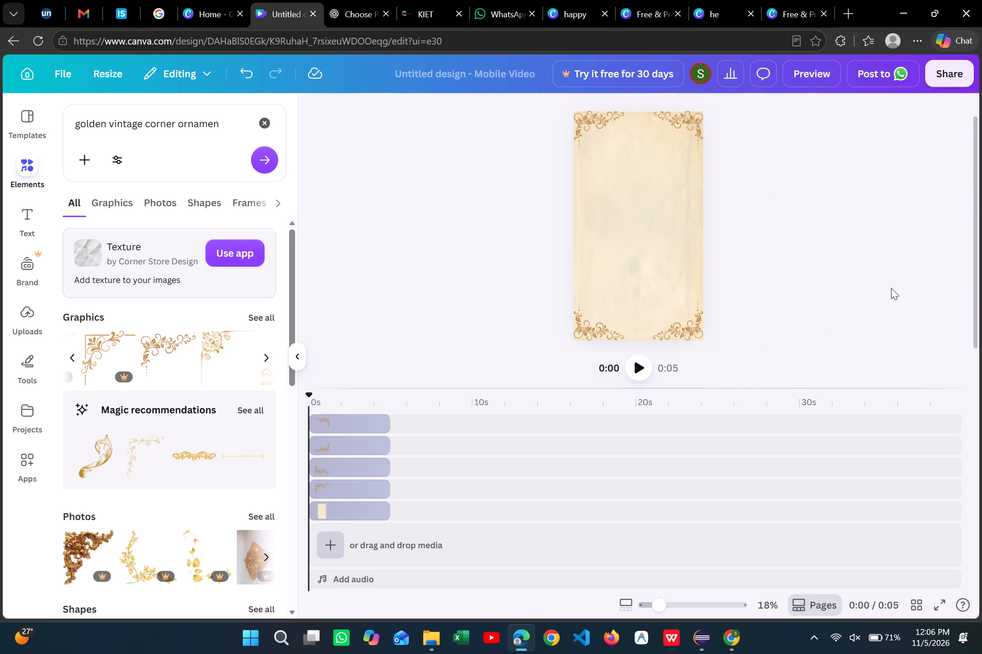
scroll(891, 288, up, 1)
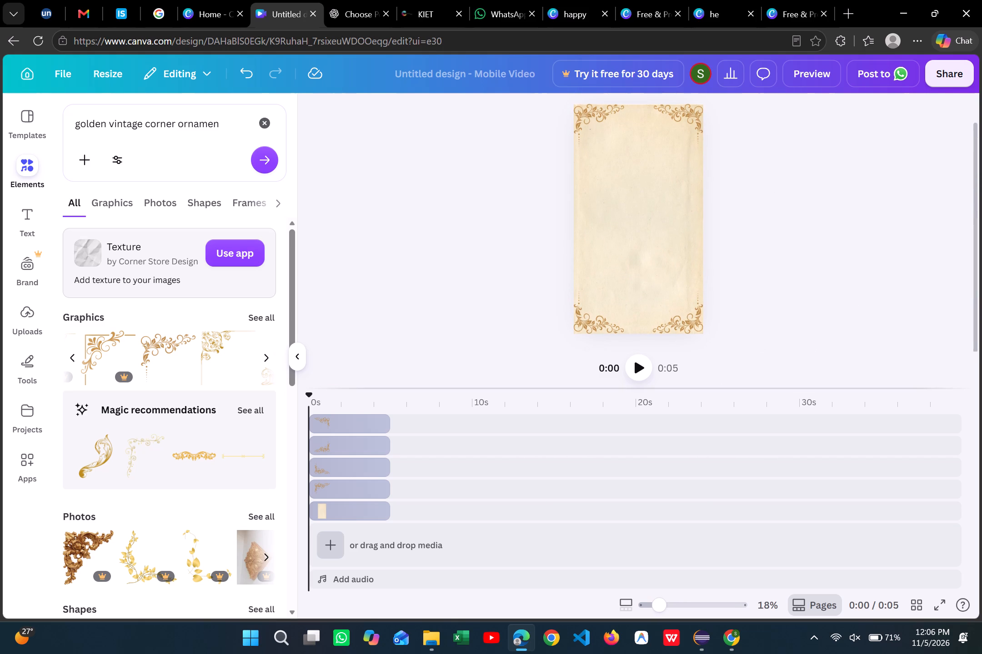
drag(769, 389, 768, 415)
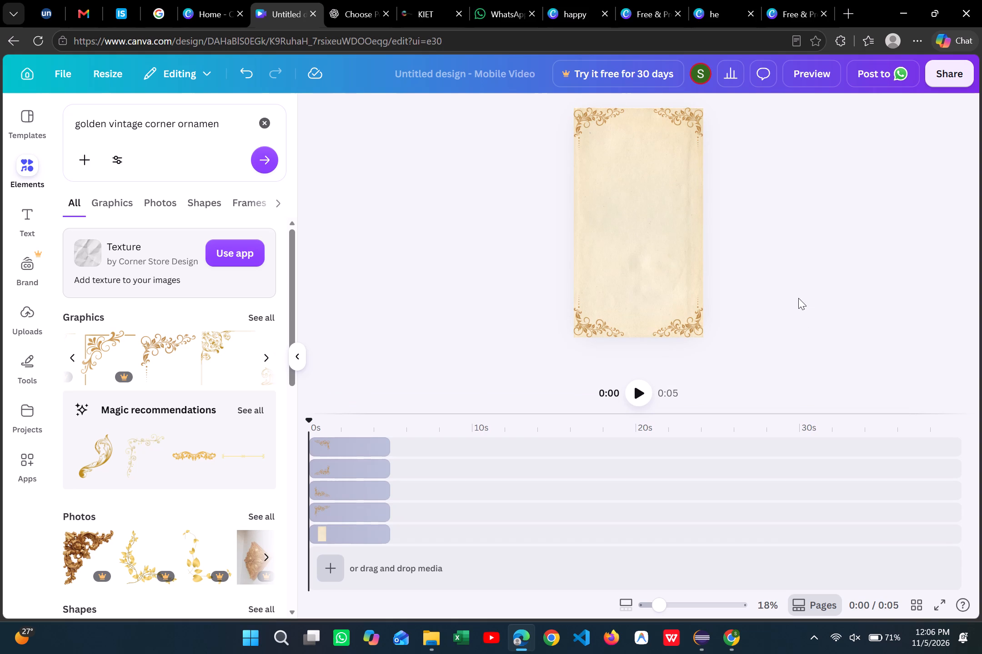
click(638, 336)
click(573, 372)
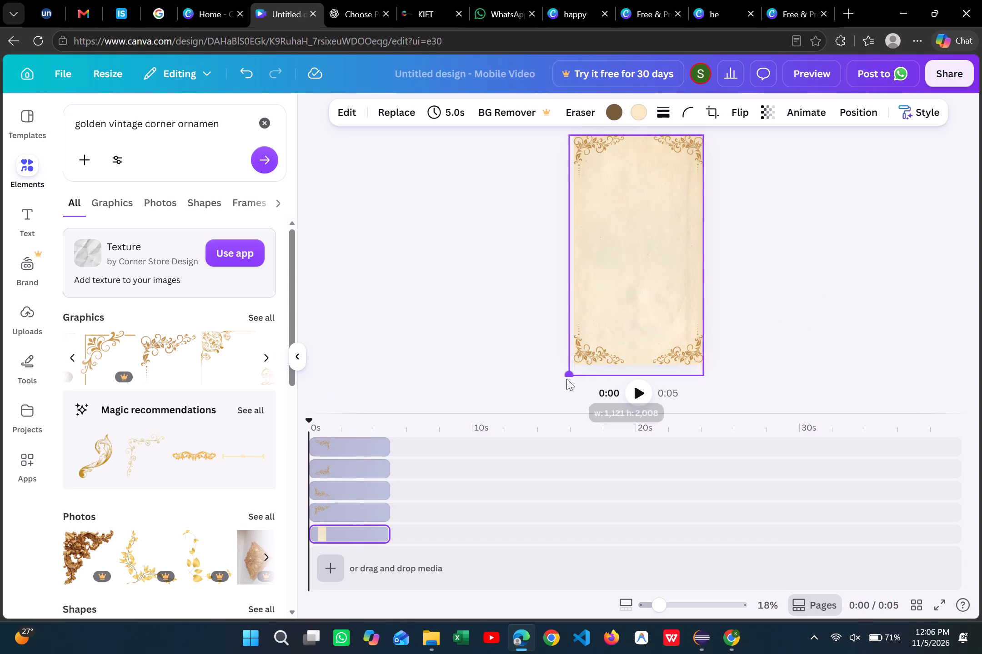
click(765, 342)
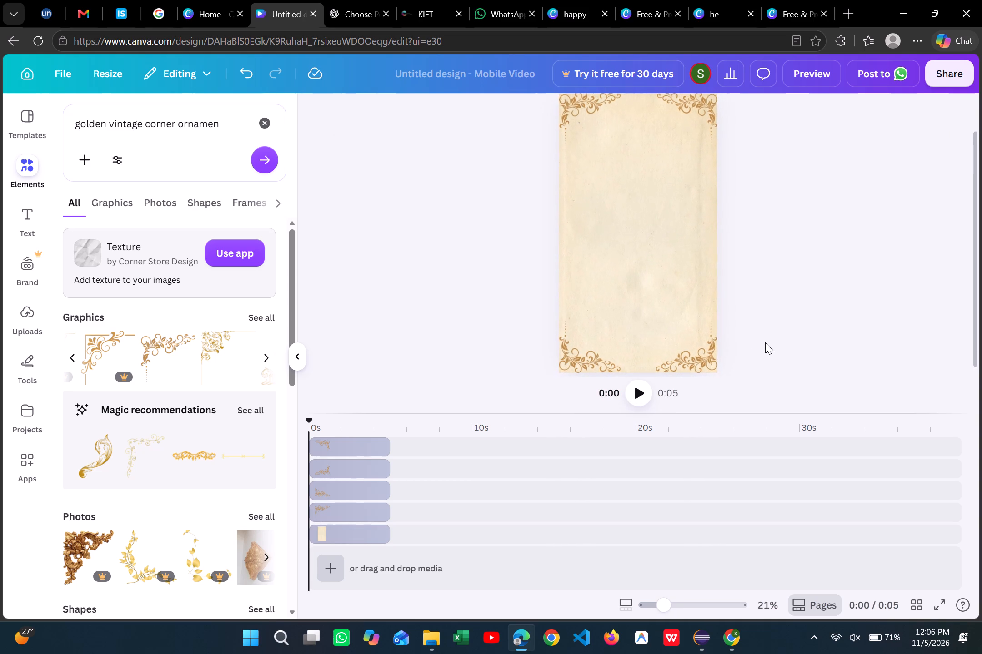
Browse the graphics found for golden vintage corner ornaments, looking through the available designs.
scroll(163, 360, right, 1)
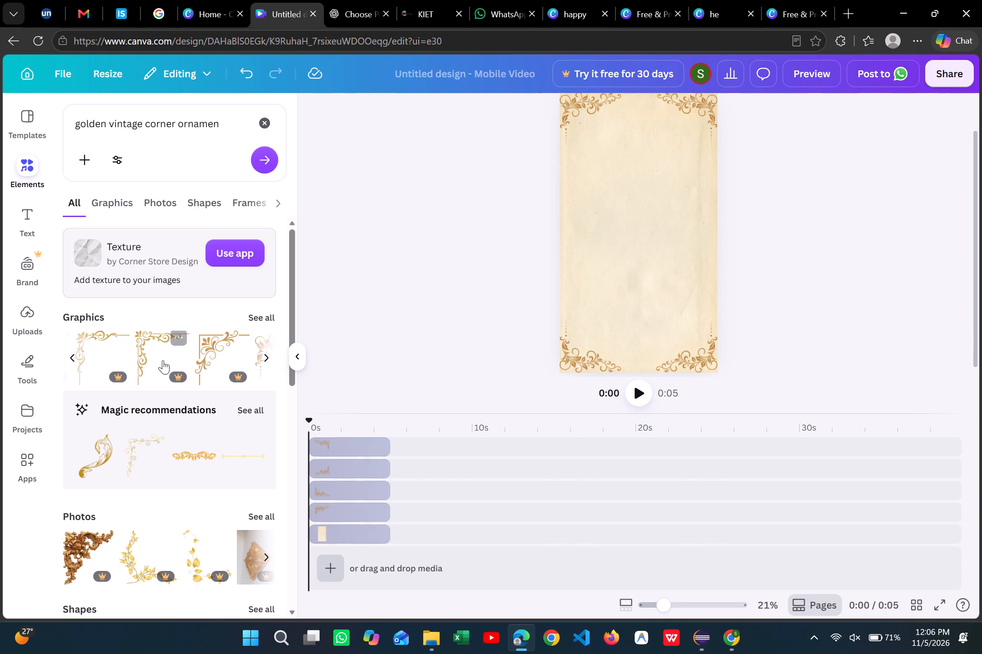
scroll(163, 360, right, 2)
scroll(163, 360, left, 1)
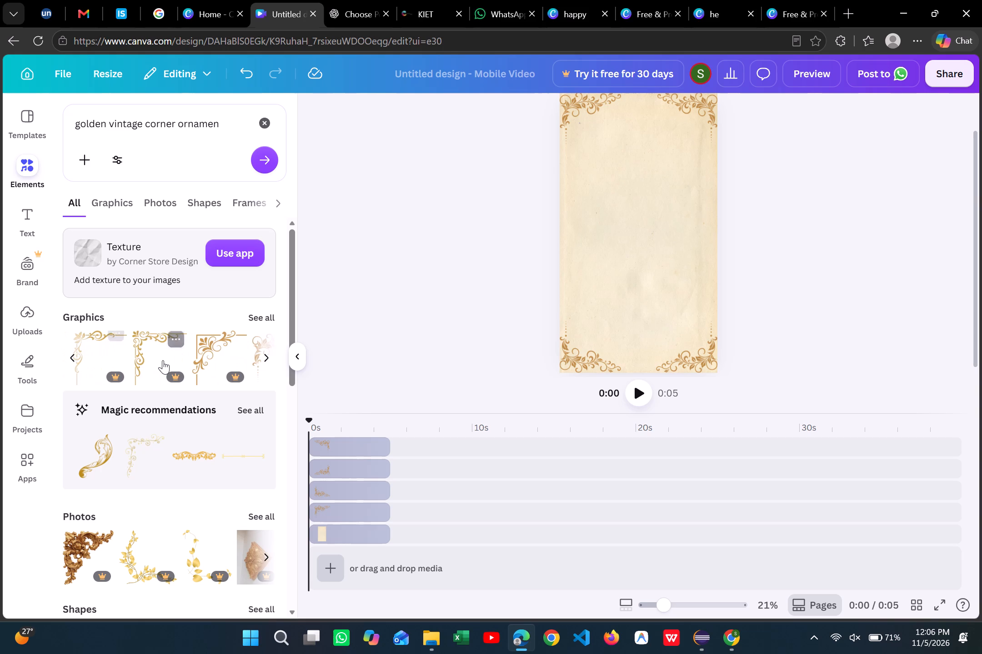
scroll(163, 360, left, 7)
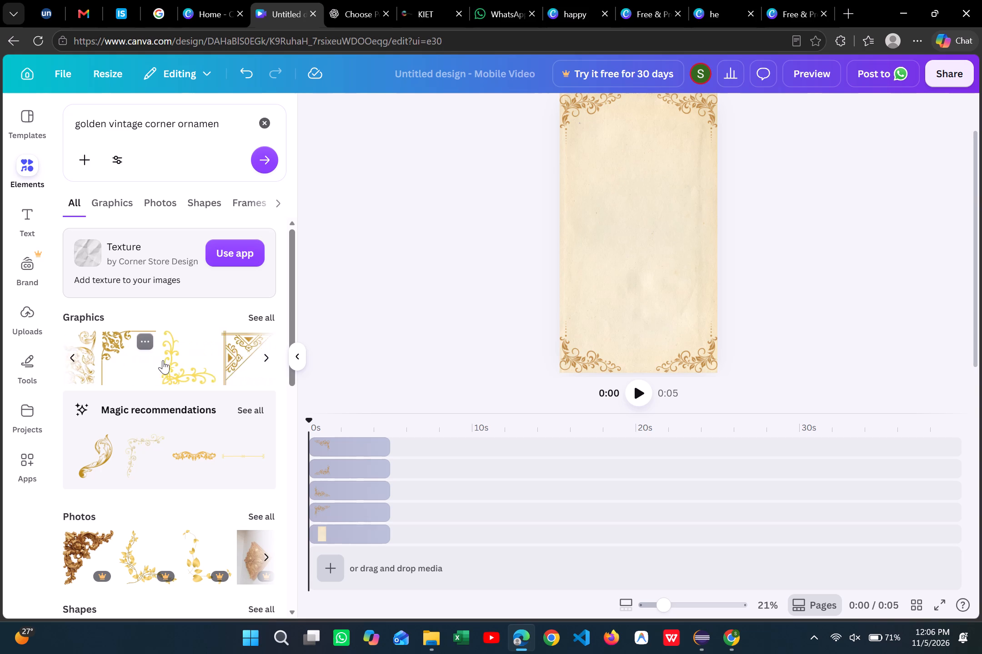
scroll(163, 360, left, 1)
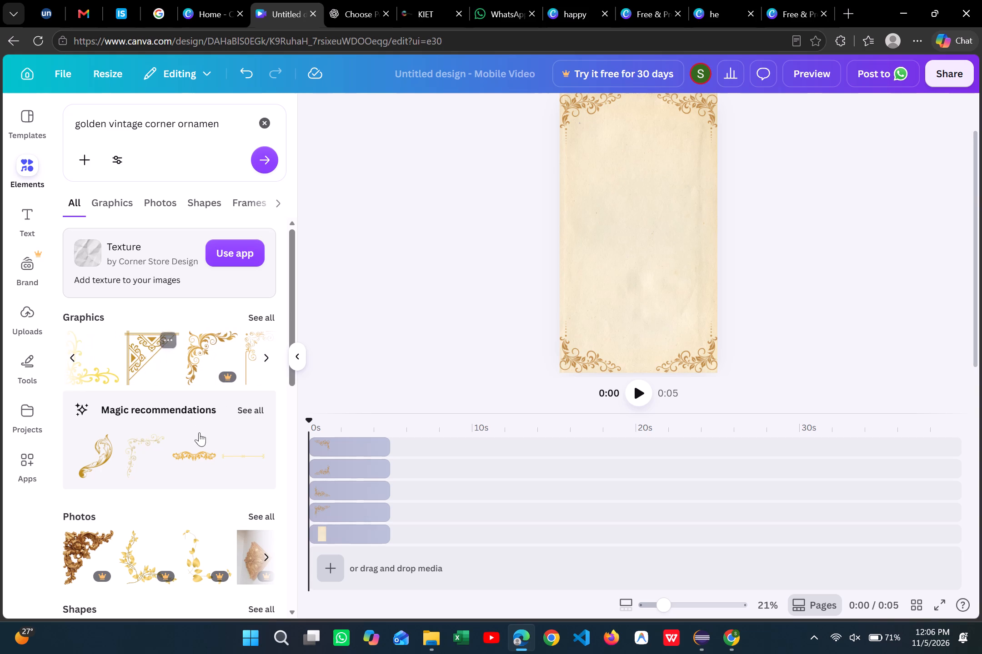
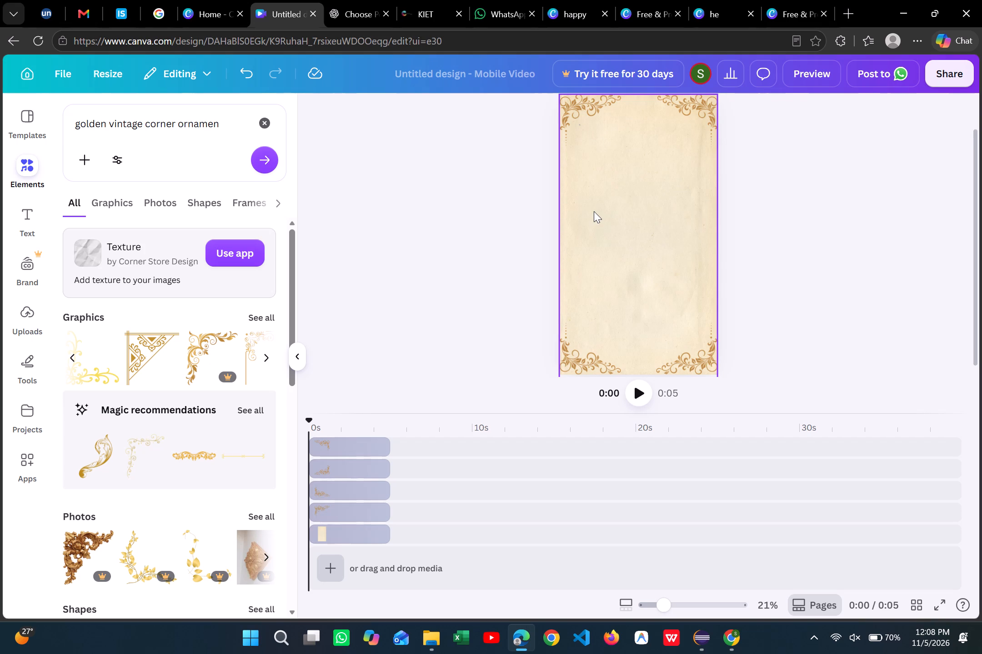
key(ctrl+v)
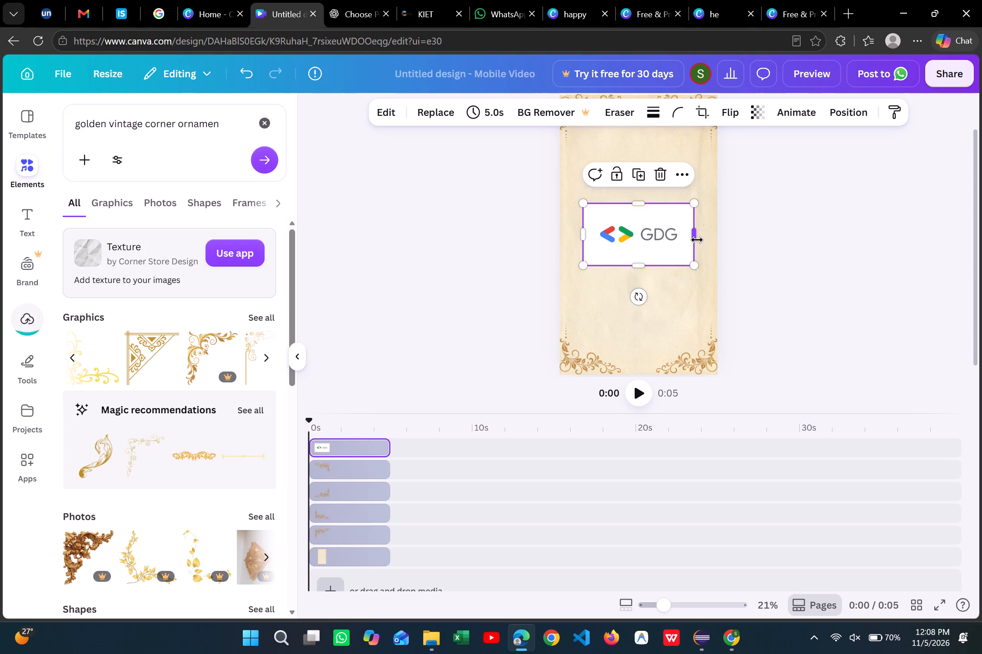
click(697, 240)
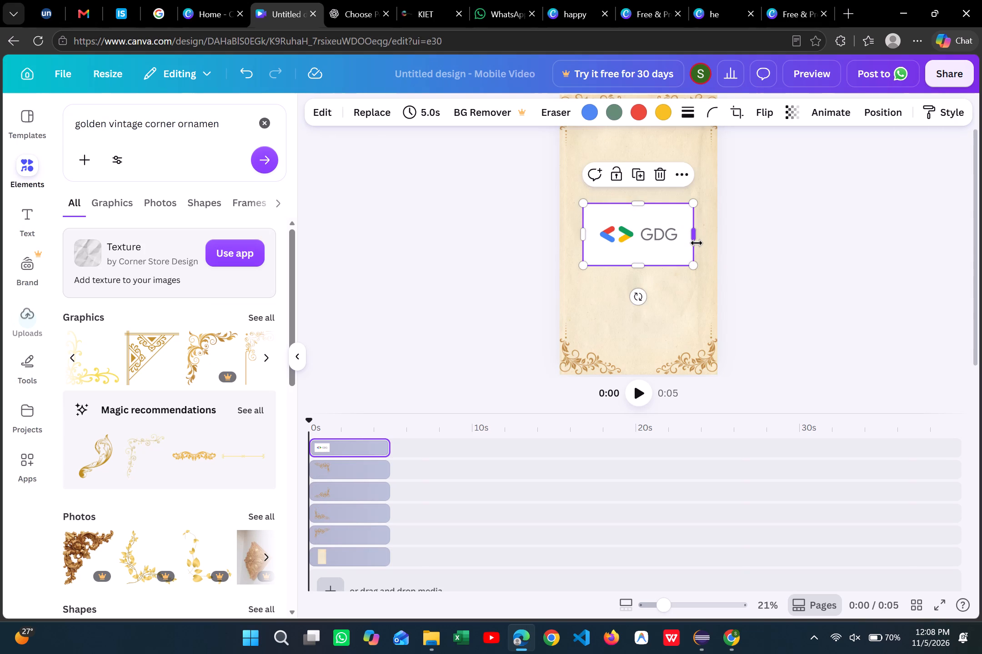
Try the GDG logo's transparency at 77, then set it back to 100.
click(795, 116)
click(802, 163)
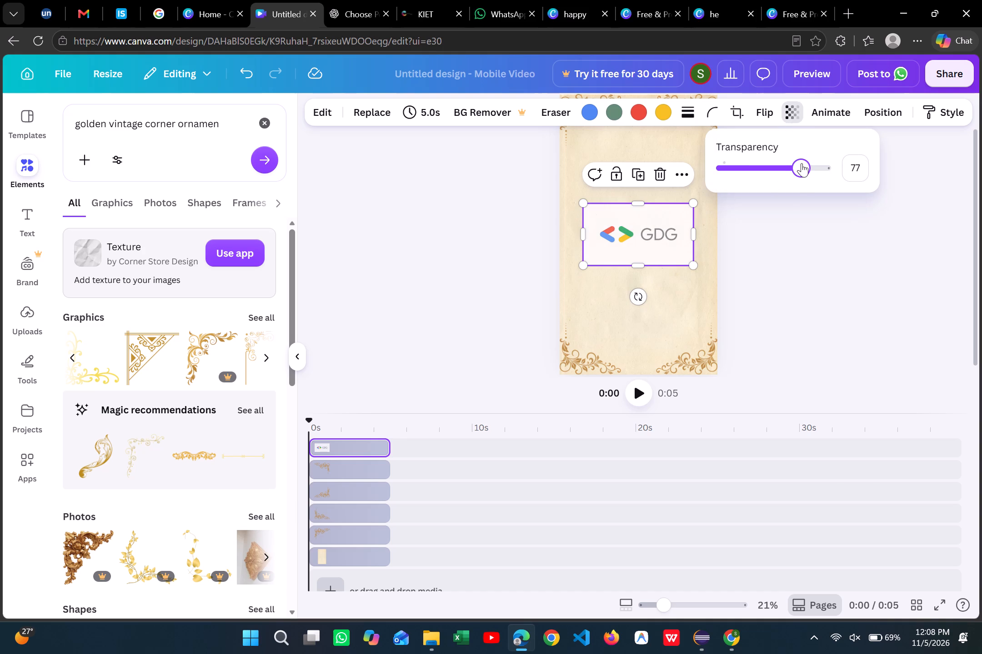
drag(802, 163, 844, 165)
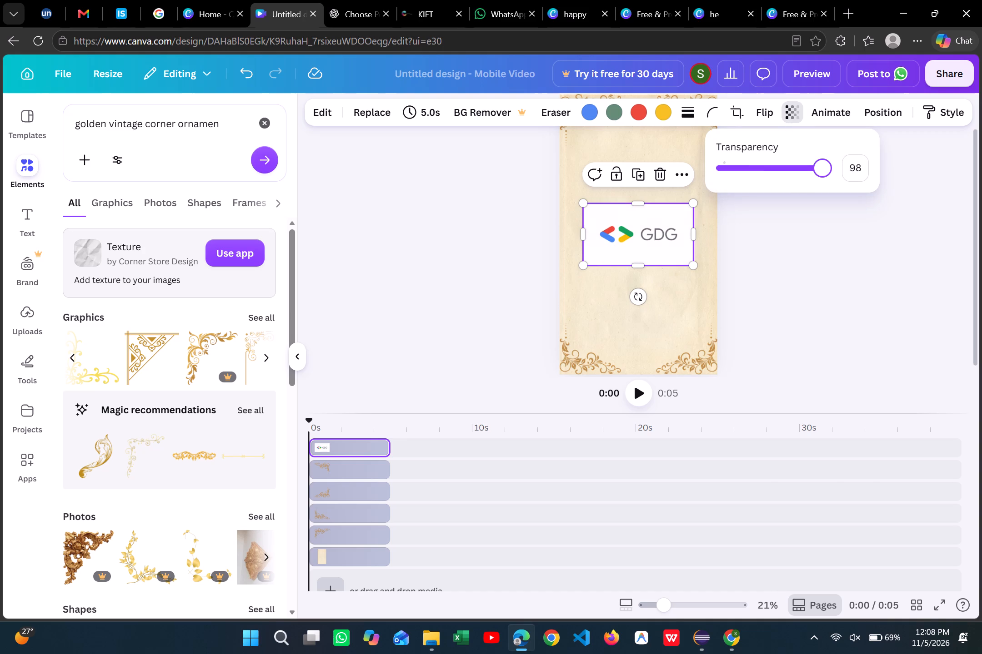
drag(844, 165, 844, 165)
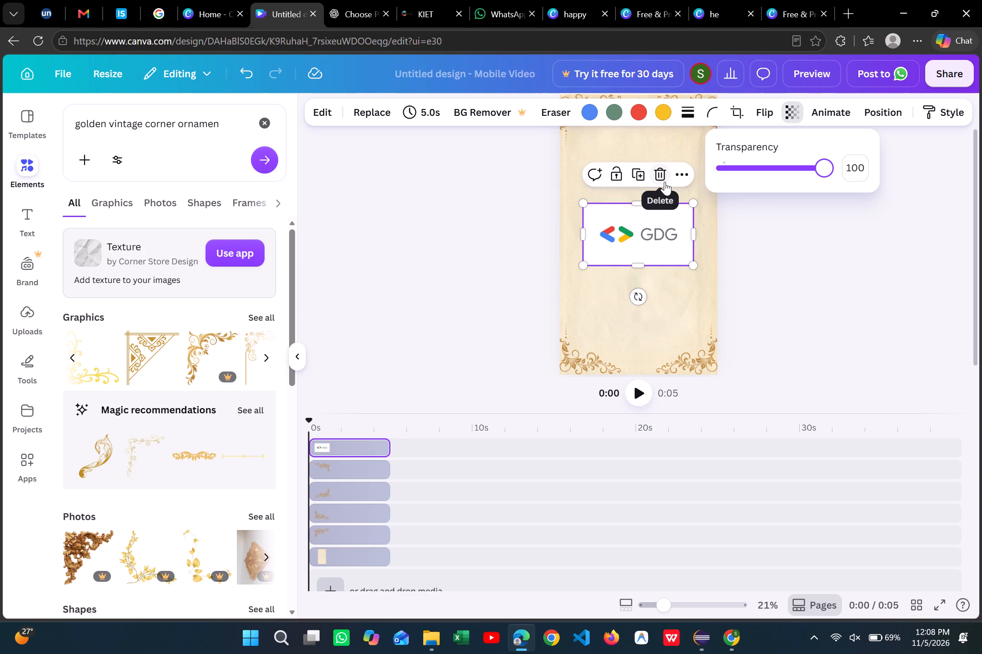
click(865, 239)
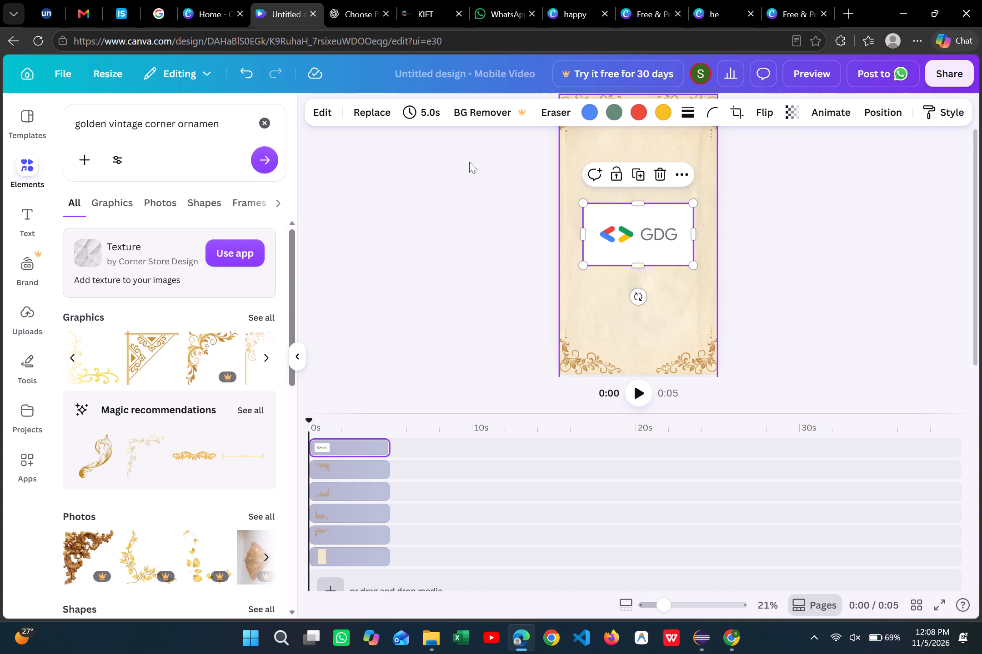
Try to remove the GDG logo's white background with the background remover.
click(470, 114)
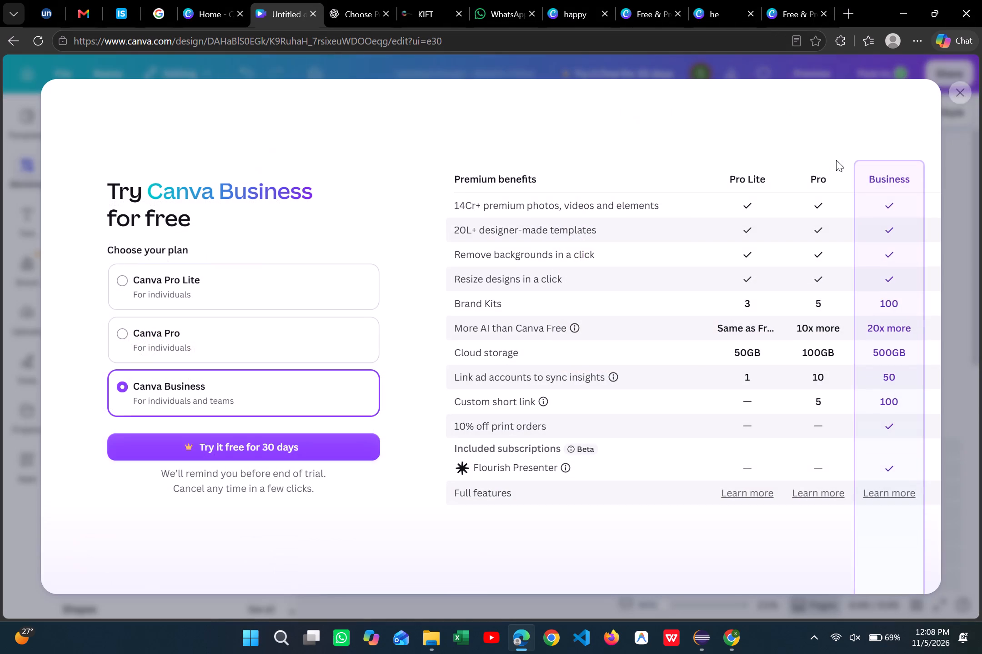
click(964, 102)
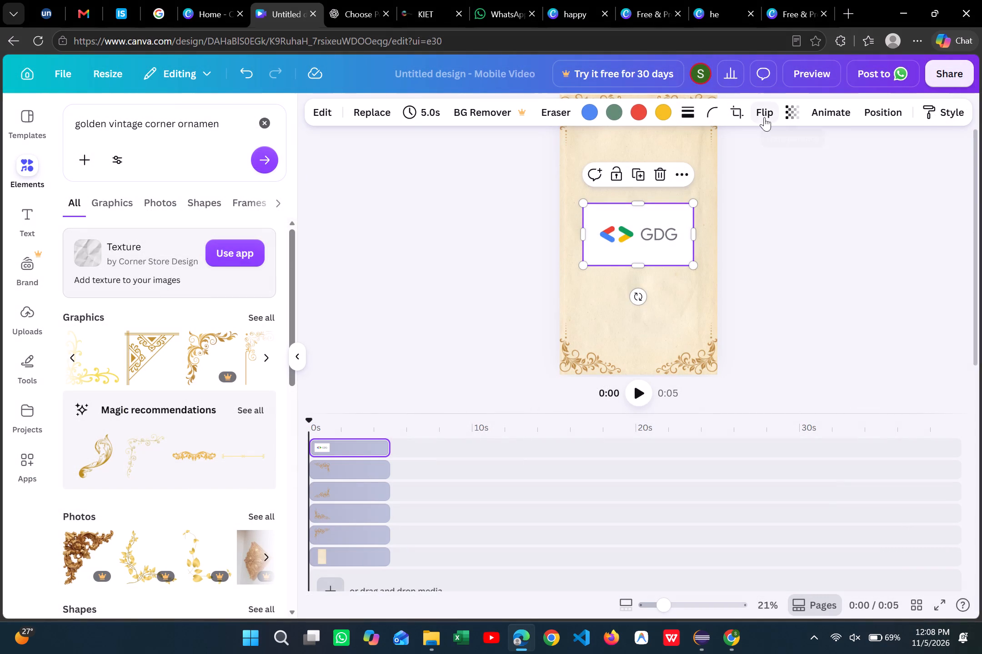
Copy the GDG logo's visual style, shift the logo to about X 217, Y 672, and apply the style to the paper background.
click(875, 113)
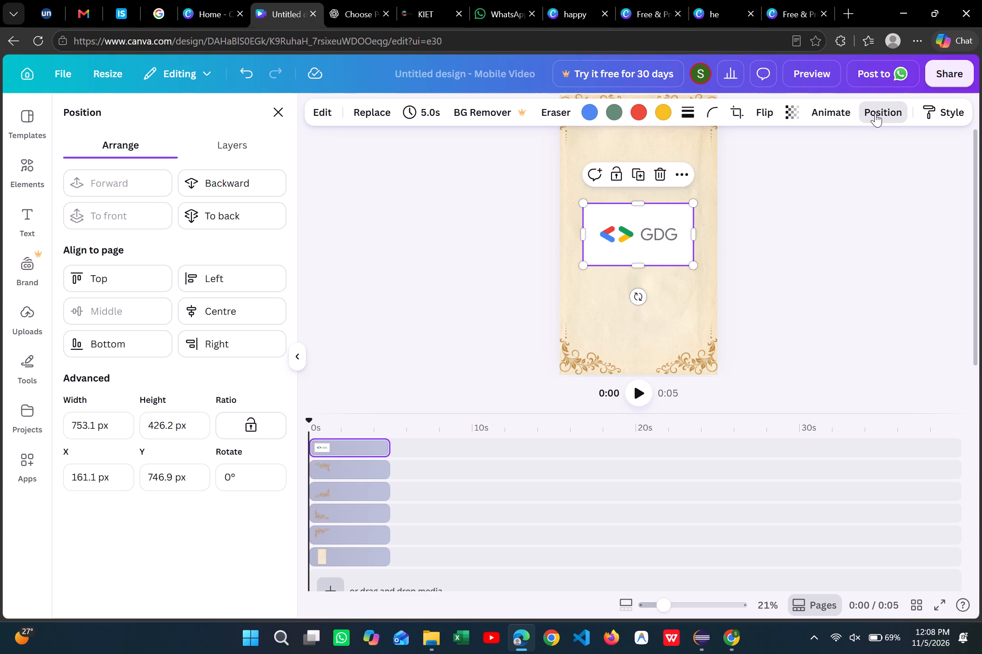
click(944, 115)
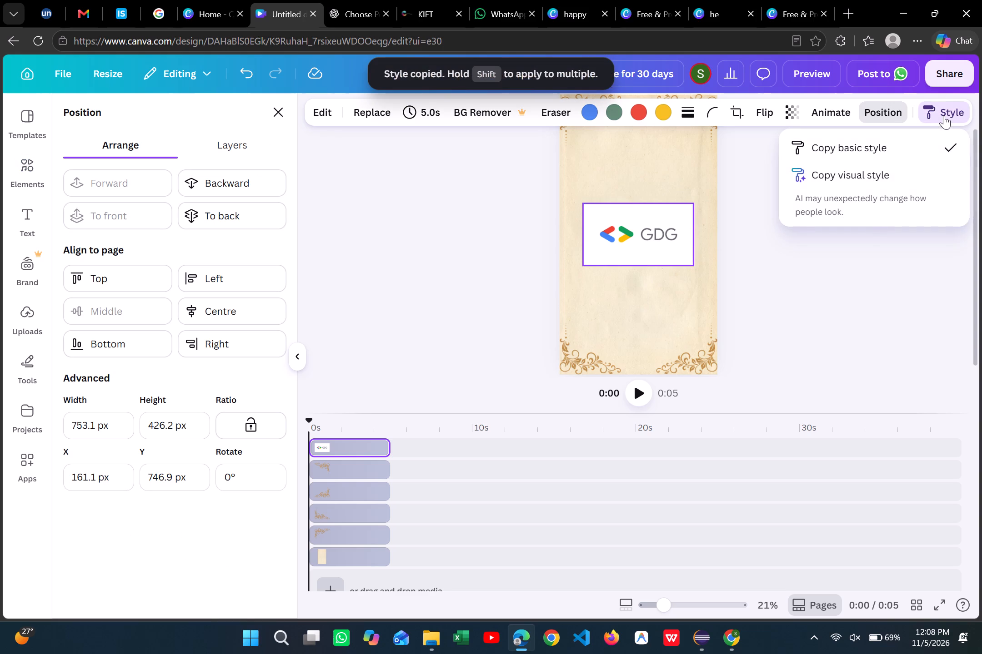
click(870, 181)
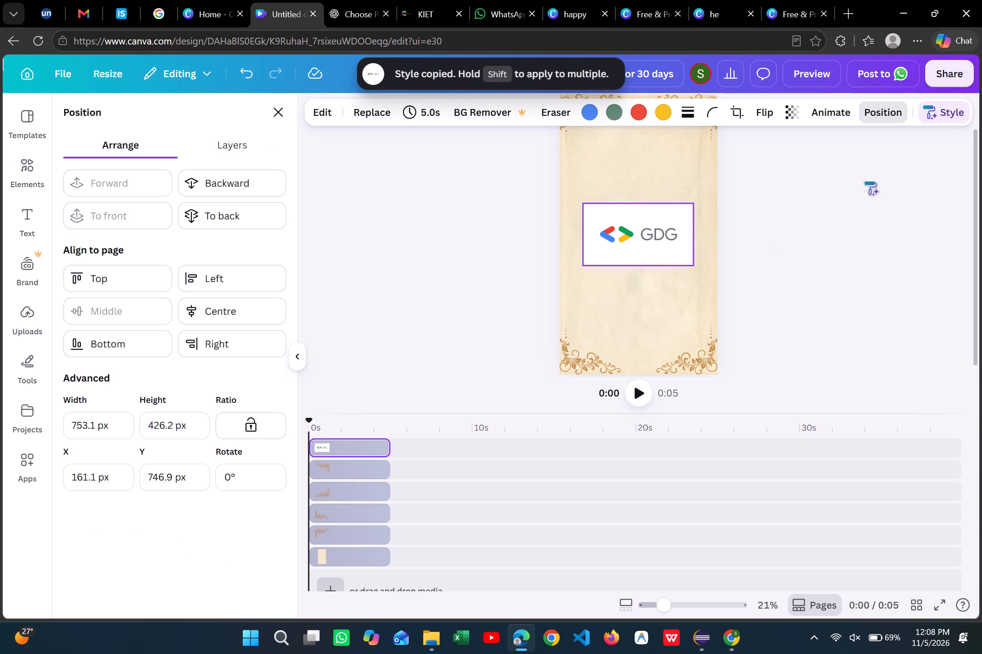
drag(622, 235, 631, 224)
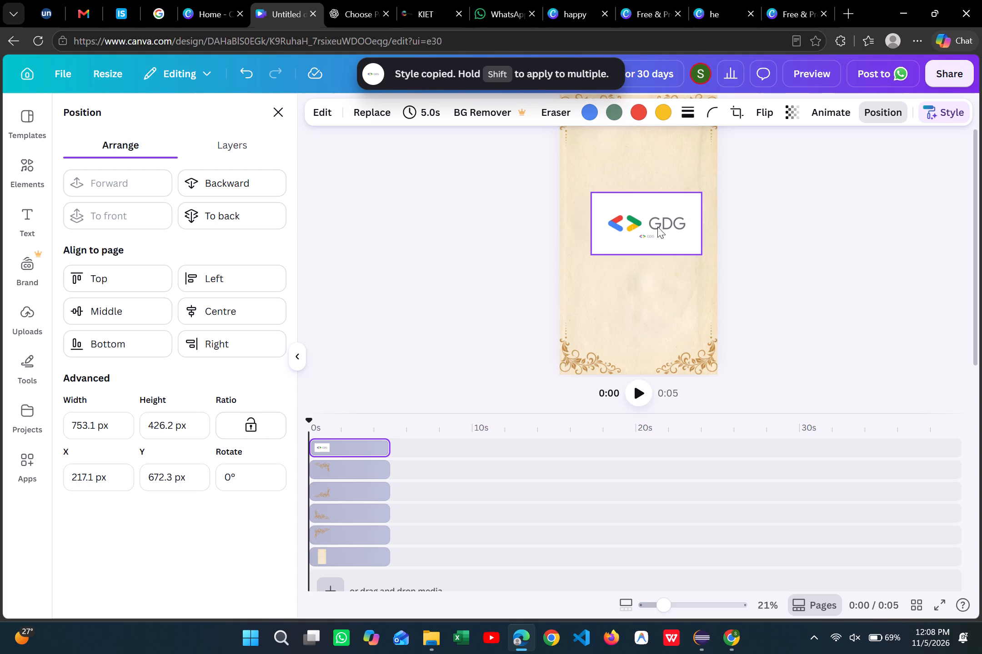
click(626, 305)
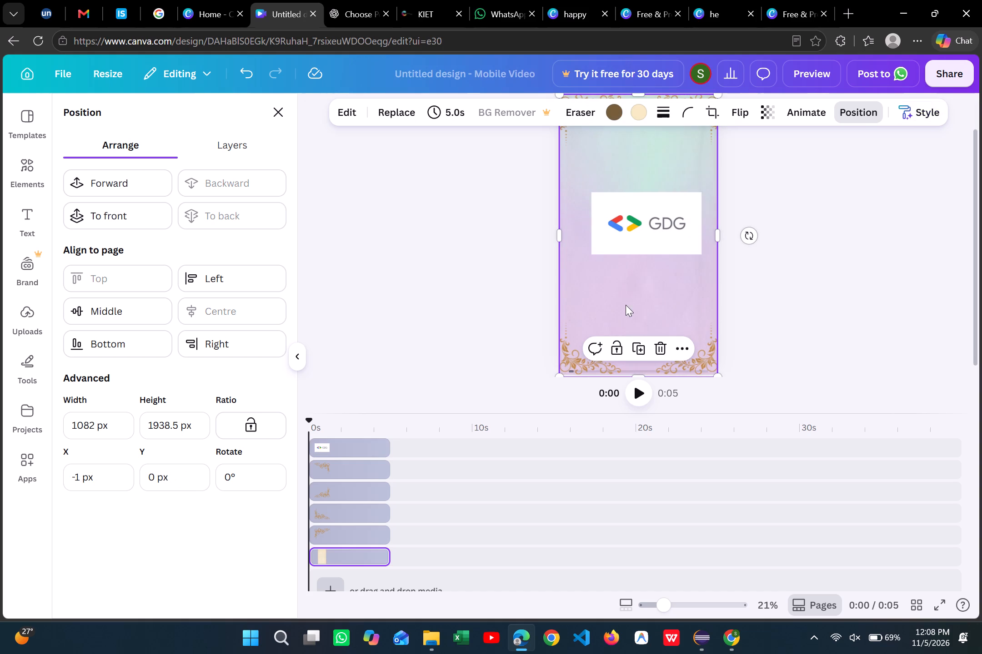
click(798, 280)
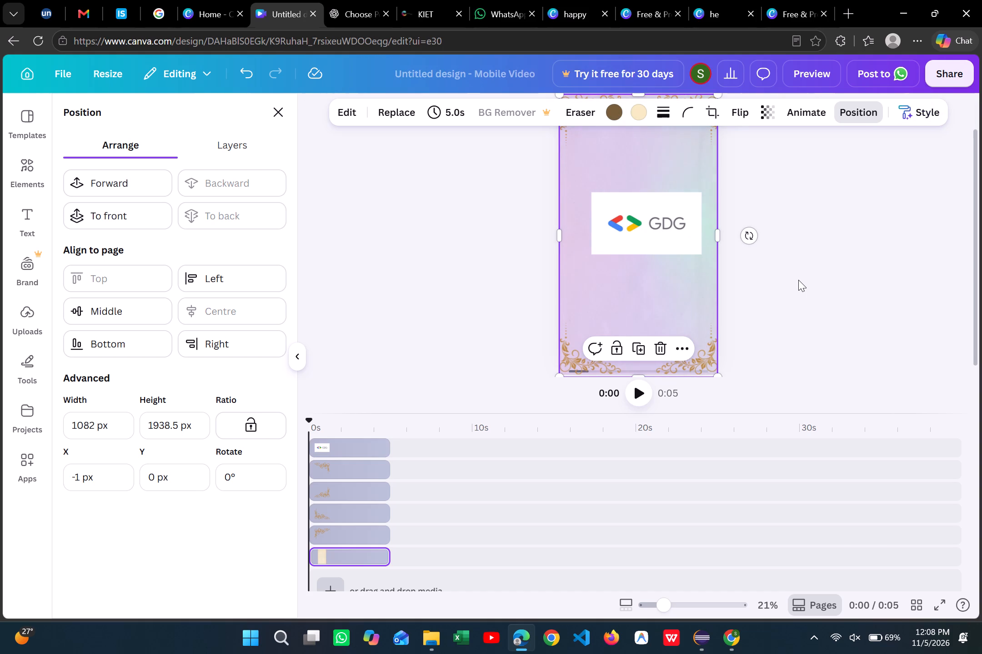
Undo the recent GDG logo edits one after another, back through the pasting of the logo onto the page.
click(798, 280)
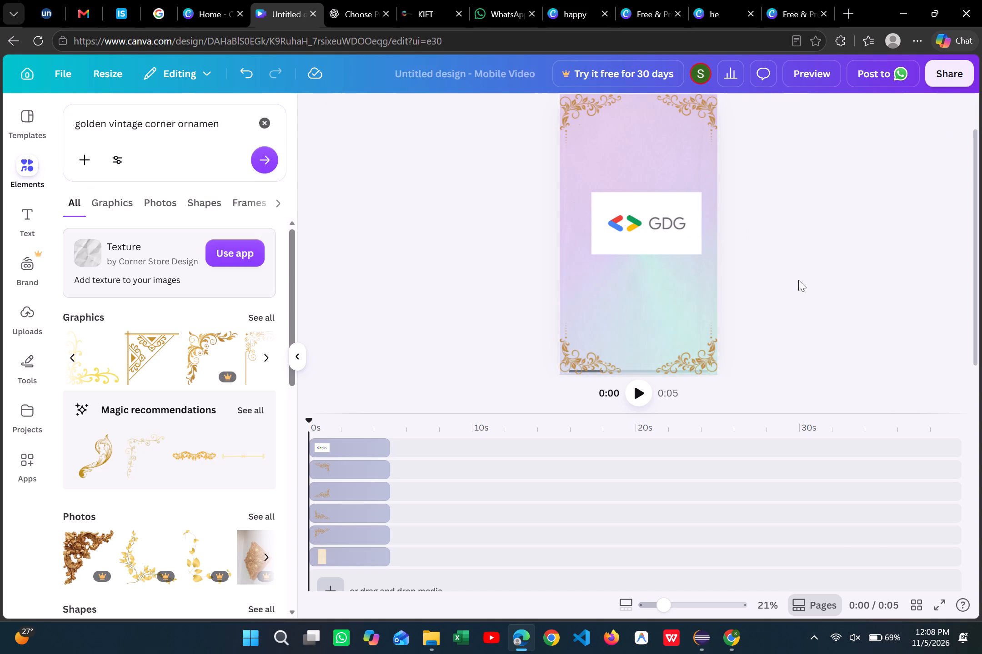
key(ctrl+z)
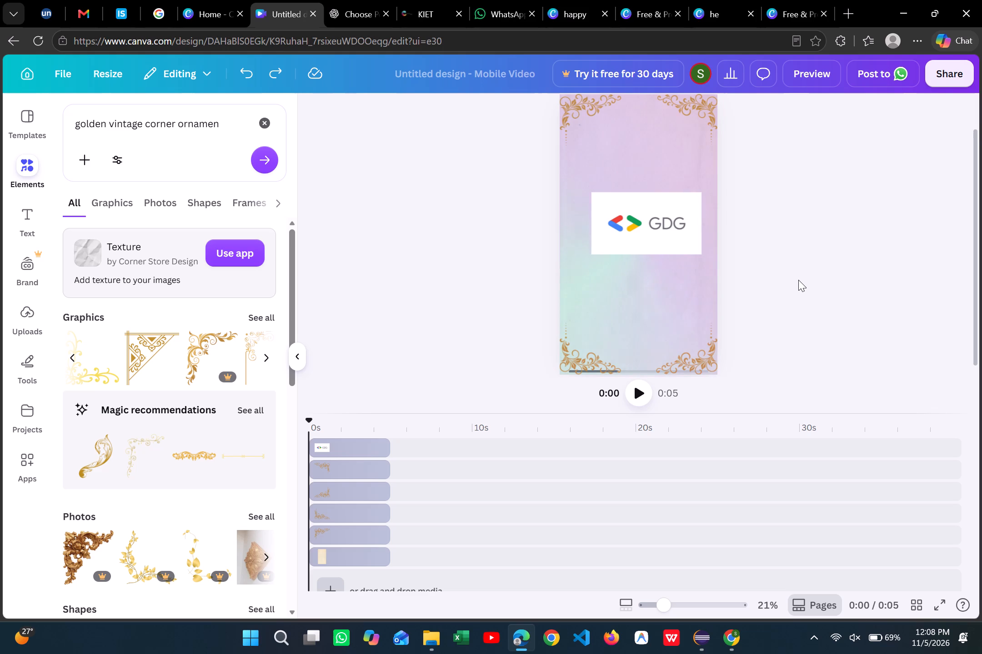
key(ctrl+z)
key(ctrl+z)
key(ctrl+z)
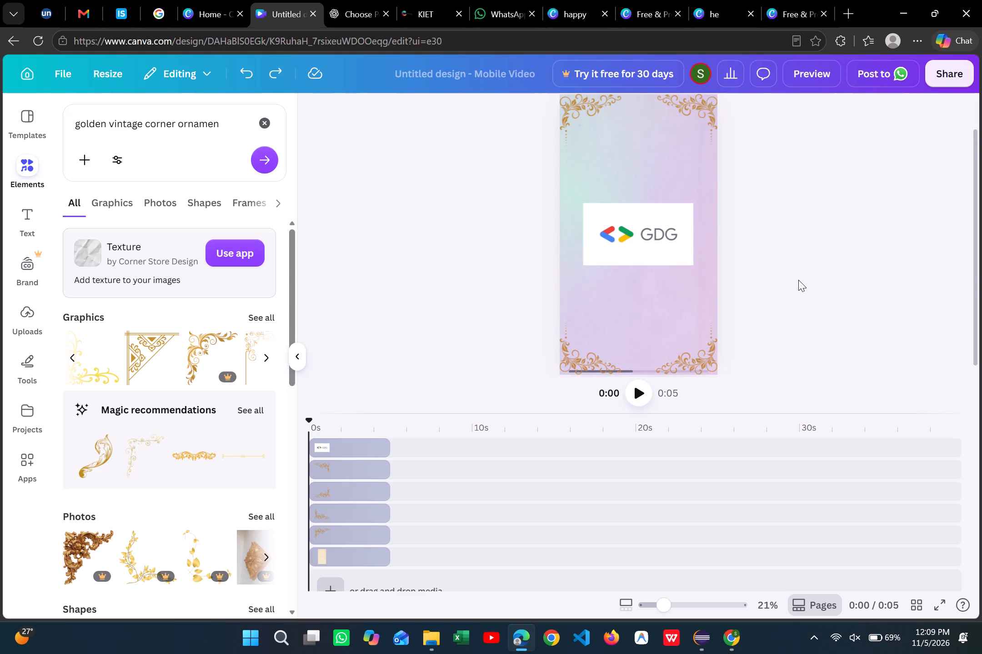
key(ctrl+z)
key(ctrl+z)
key(ctrl+z)
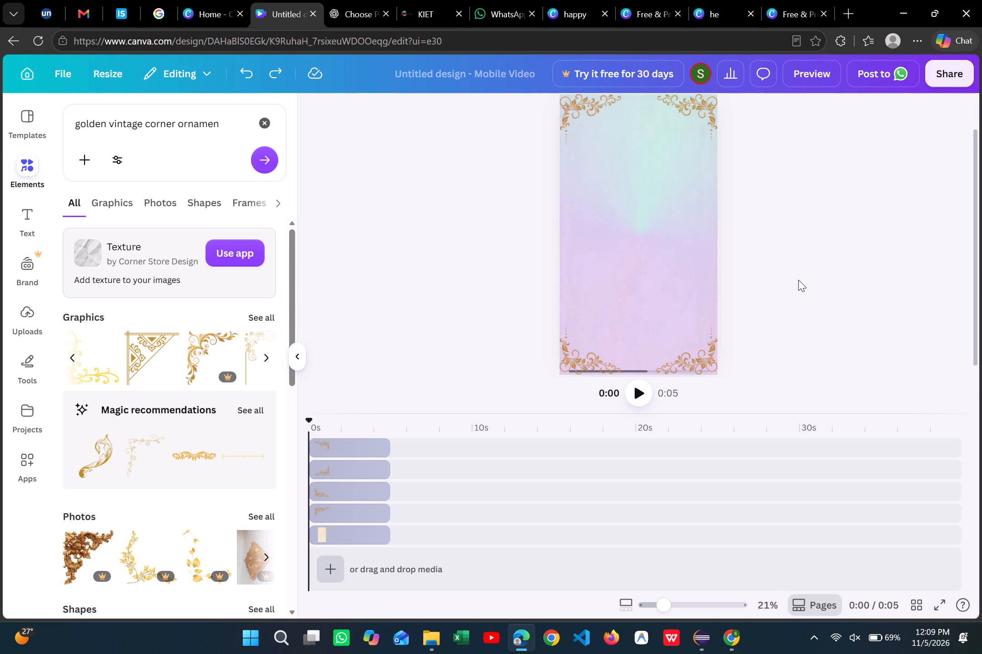
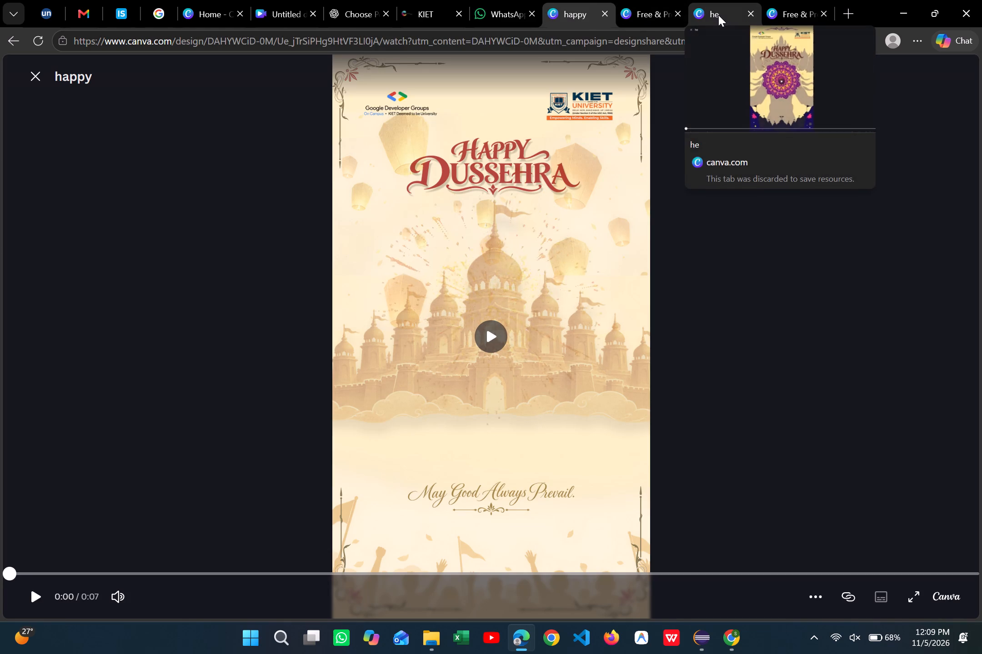
Look over the two shared Happy Dussehra reference videos, the mandala one and the cream palace one.
click(718, 15)
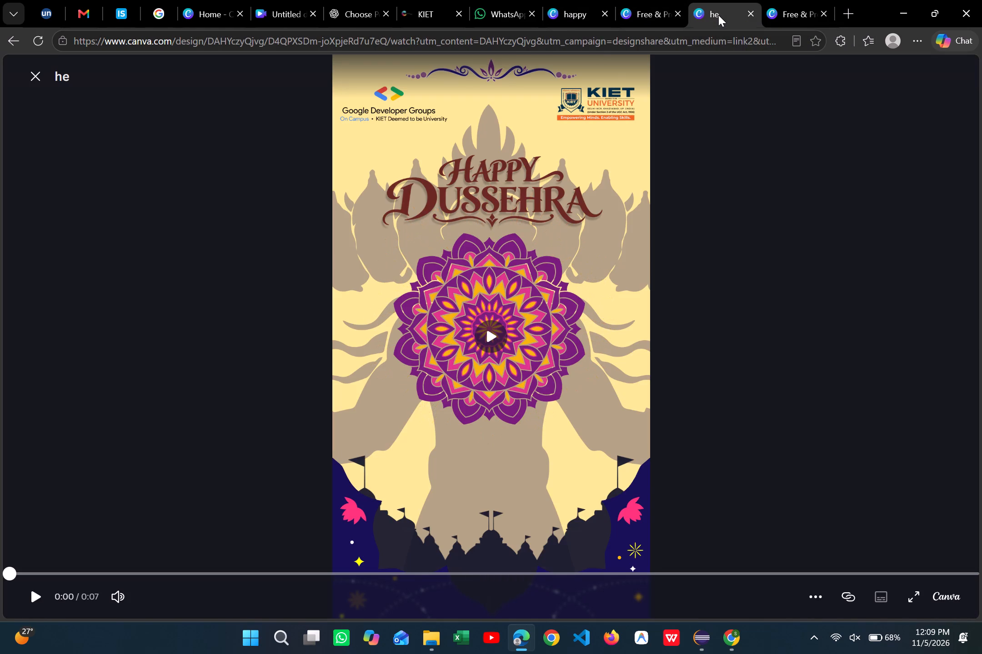
click(577, 17)
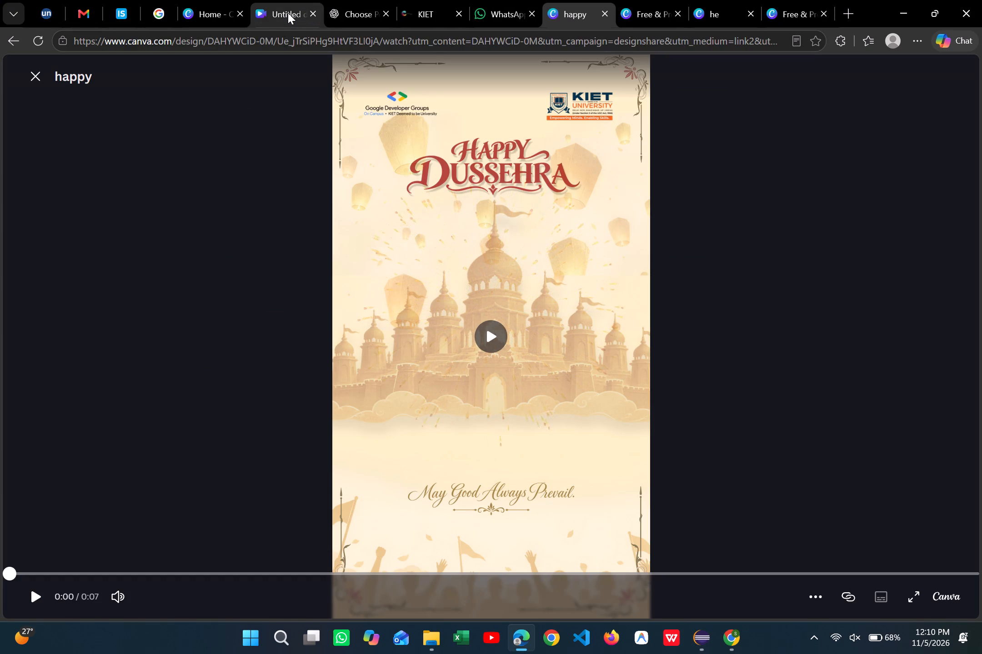
Return to the untitled mobile video design and browse the golden vintage corner ornament results for further decorations.
click(288, 13)
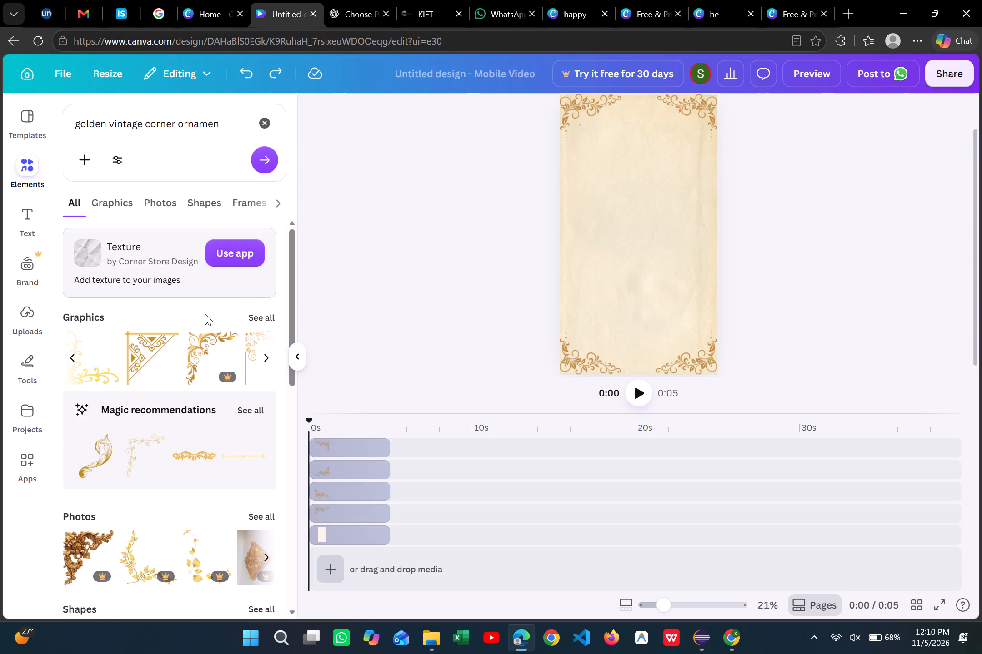
scroll(205, 350, left, 4)
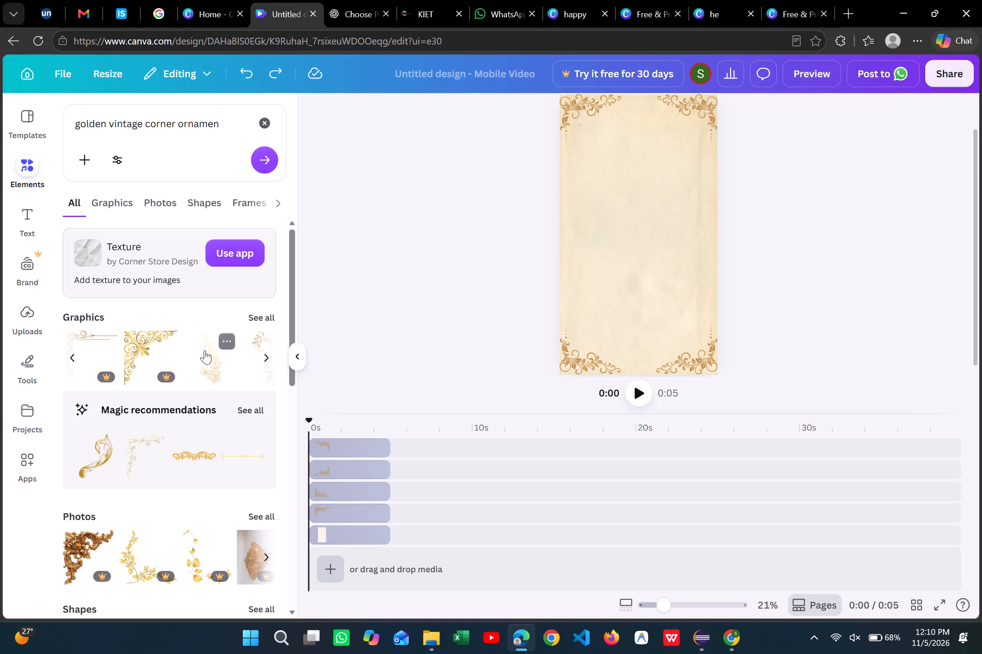
scroll(192, 368, left, 7)
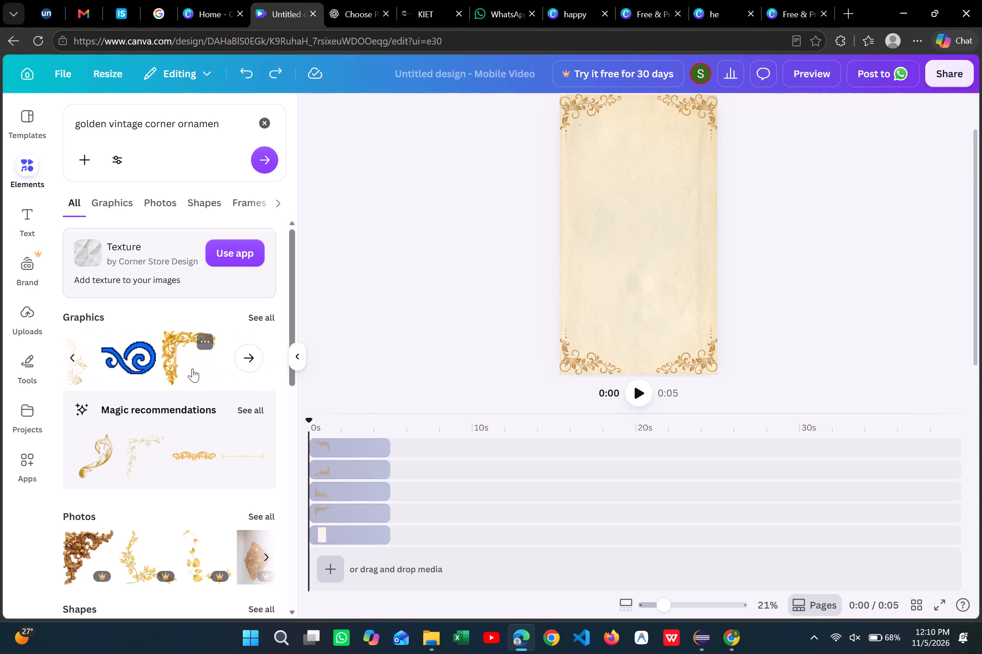
scroll(192, 368, left, 2)
scroll(192, 368, right, 10)
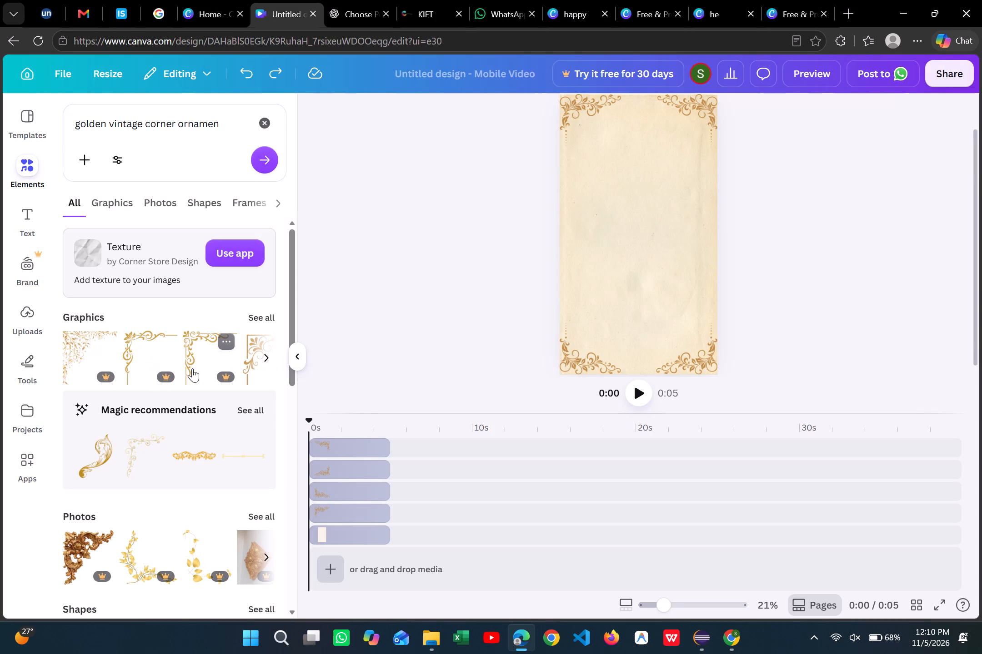
scroll(193, 455, down, 2)
scroll(193, 455, up, 1)
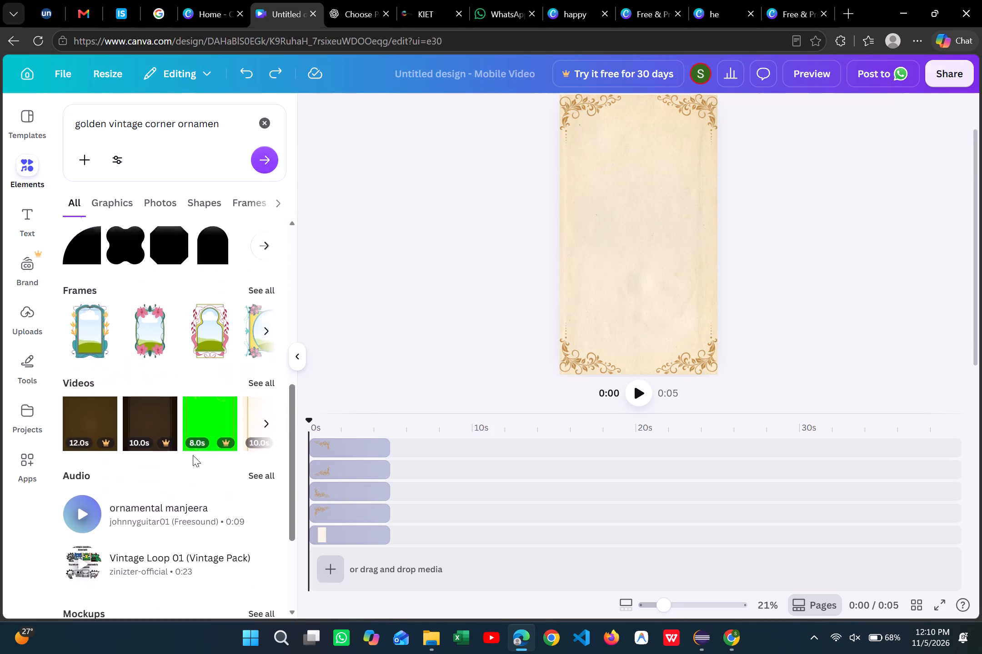
scroll(193, 455, up, 1)
scroll(193, 455, down, 2)
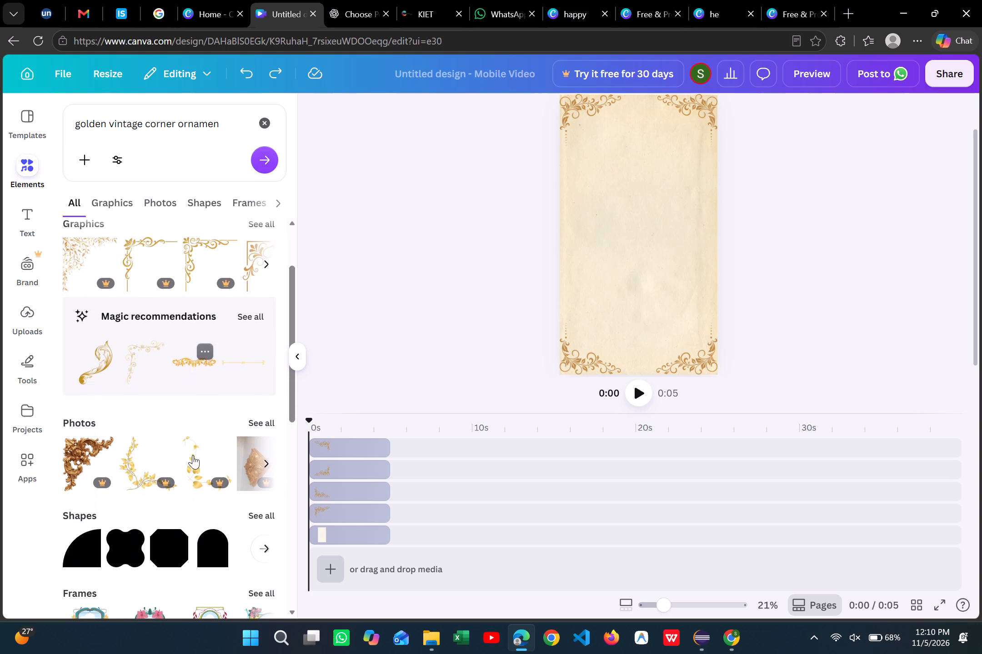
scroll(193, 455, left, 11)
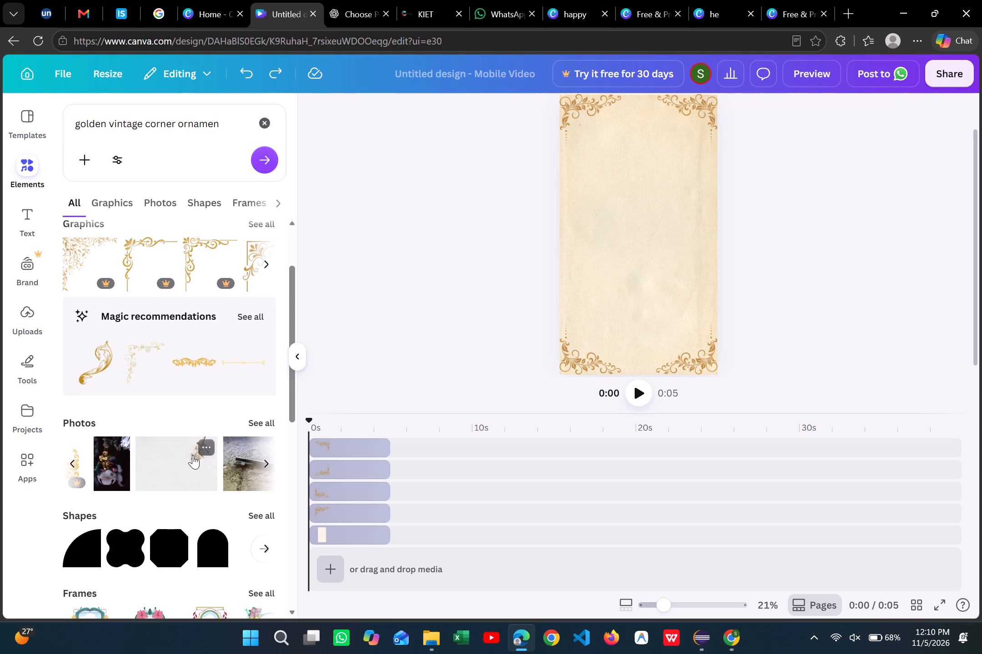
scroll(193, 455, right, 3)
scroll(200, 368, left, 2)
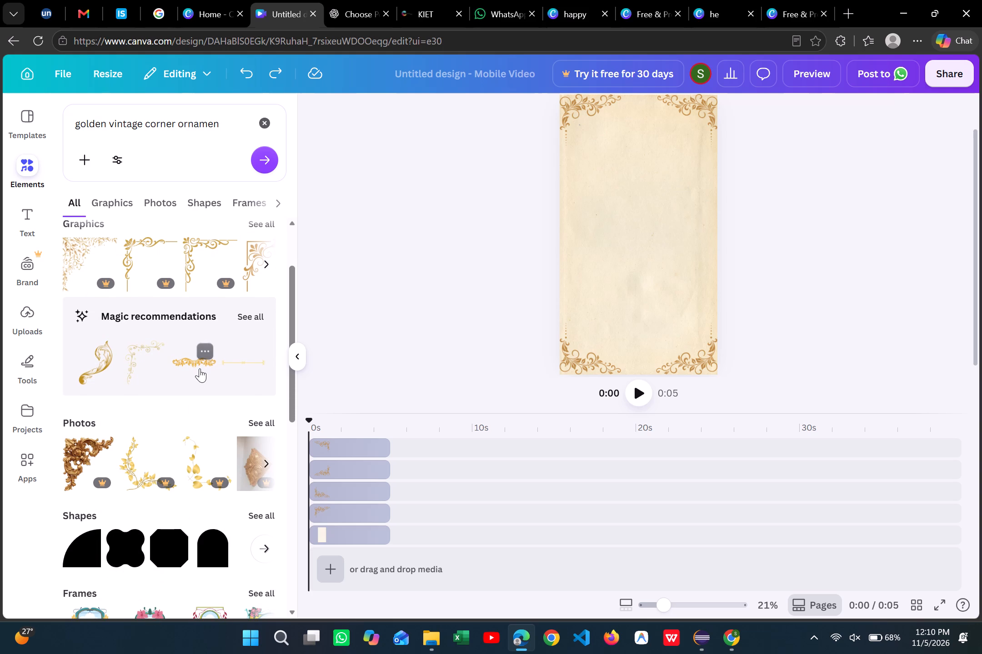
scroll(200, 368, left, 2)
scroll(215, 291, up, 4)
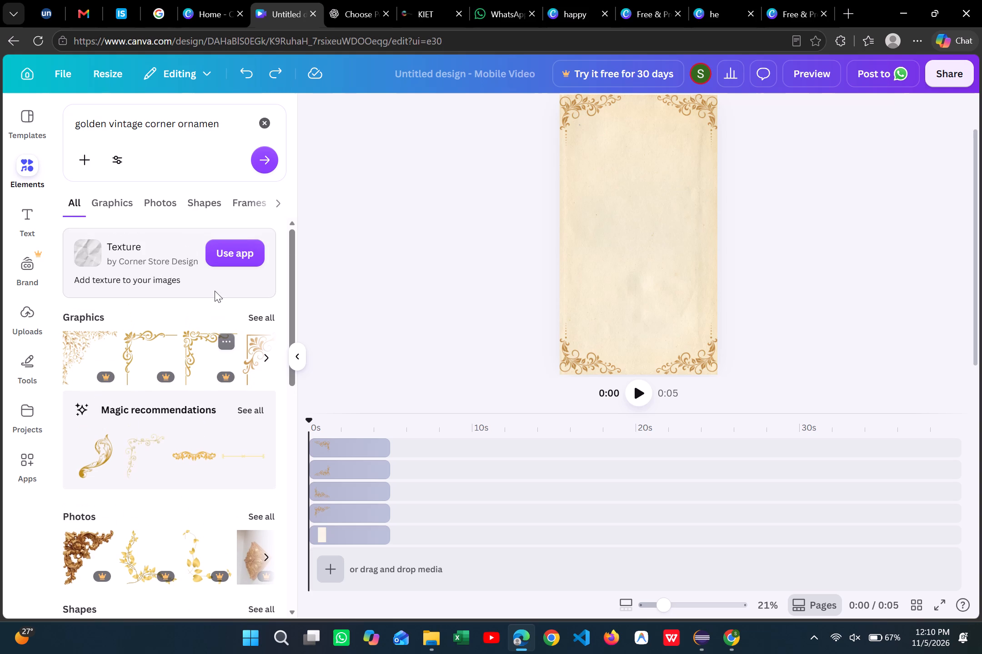
Narrow the ornament results to graphics, add the yellow-gold floral mandala to the page and enlarge it slightly.
click(118, 198)
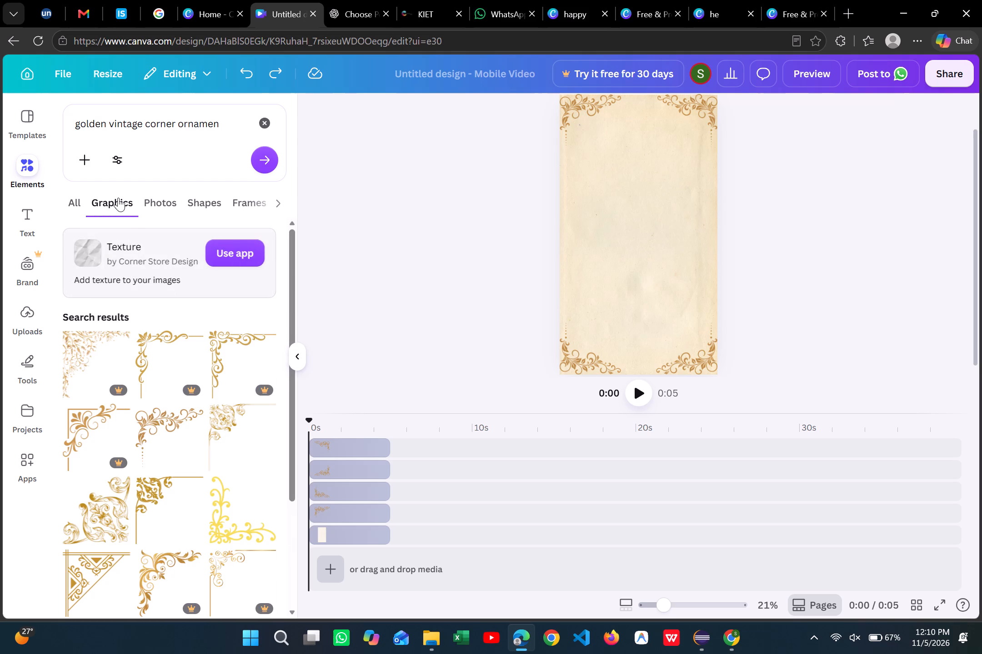
scroll(183, 377, down, 5)
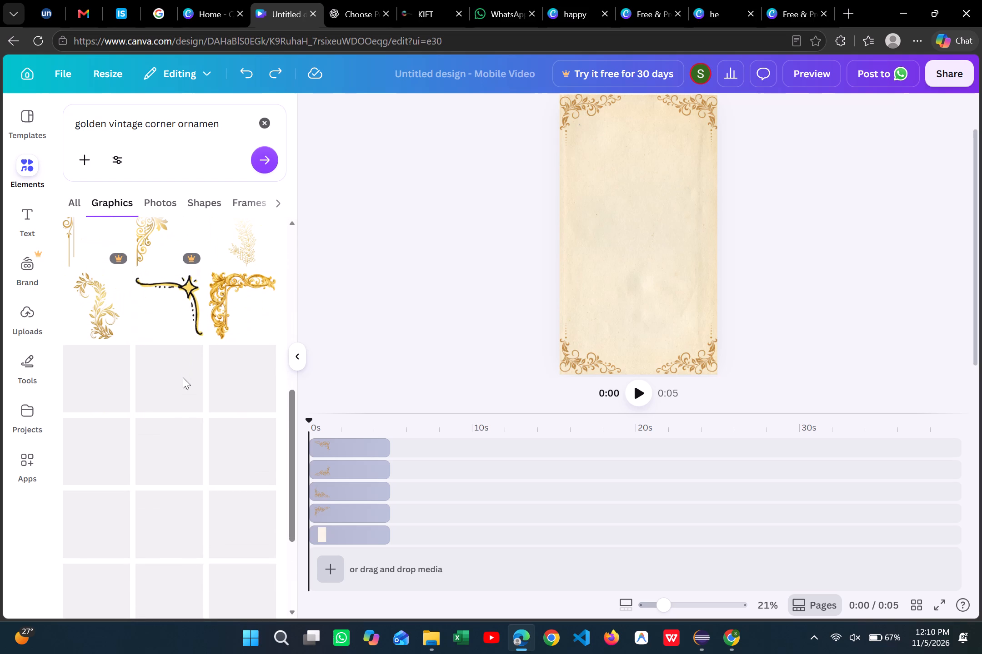
scroll(183, 377, down, 3)
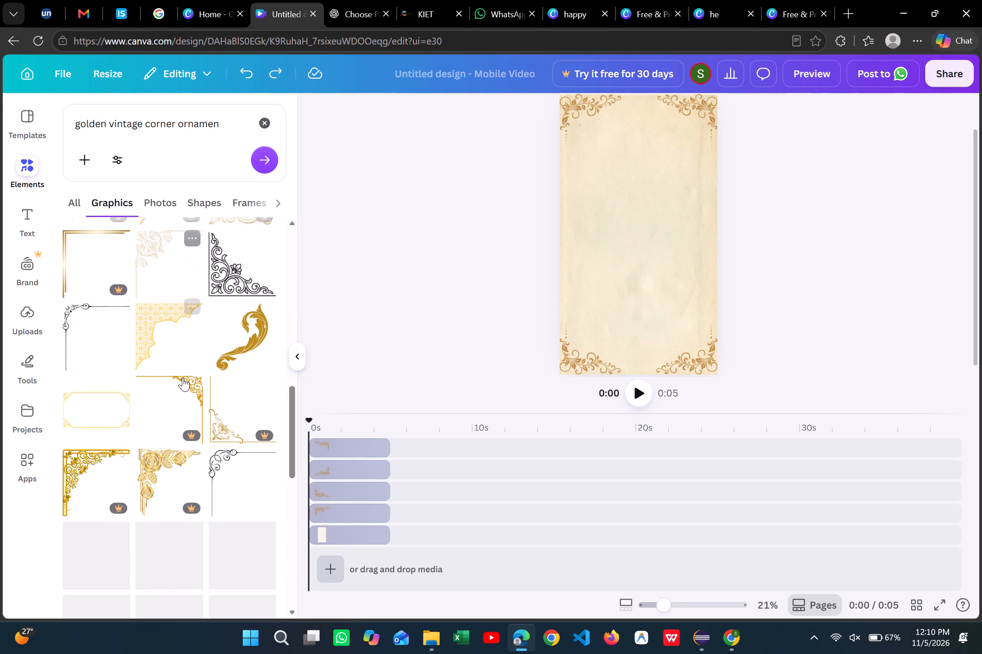
scroll(183, 377, down, 3)
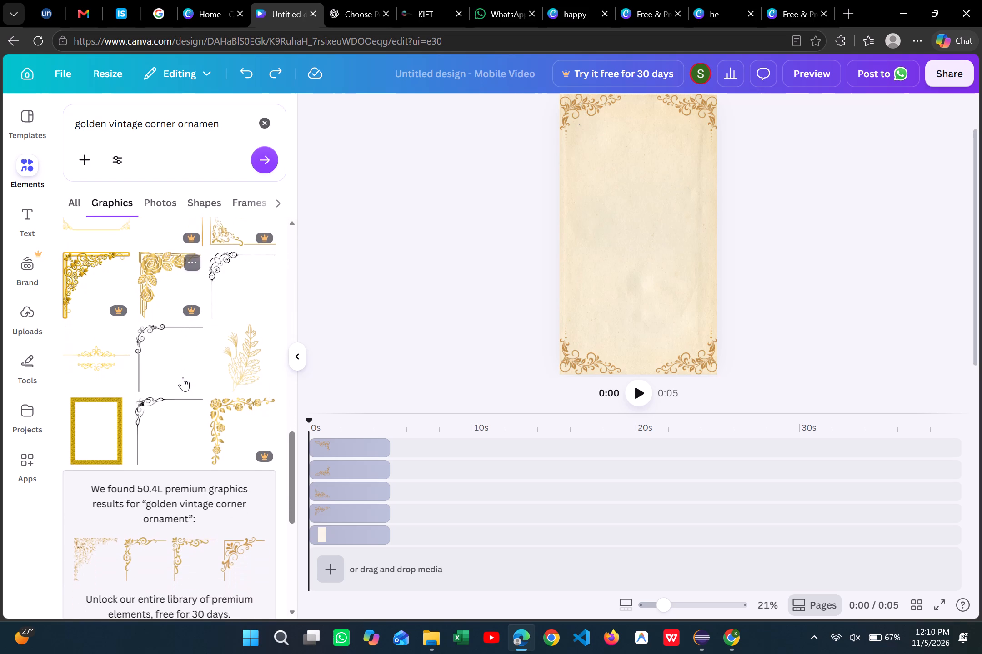
scroll(183, 377, down, 2)
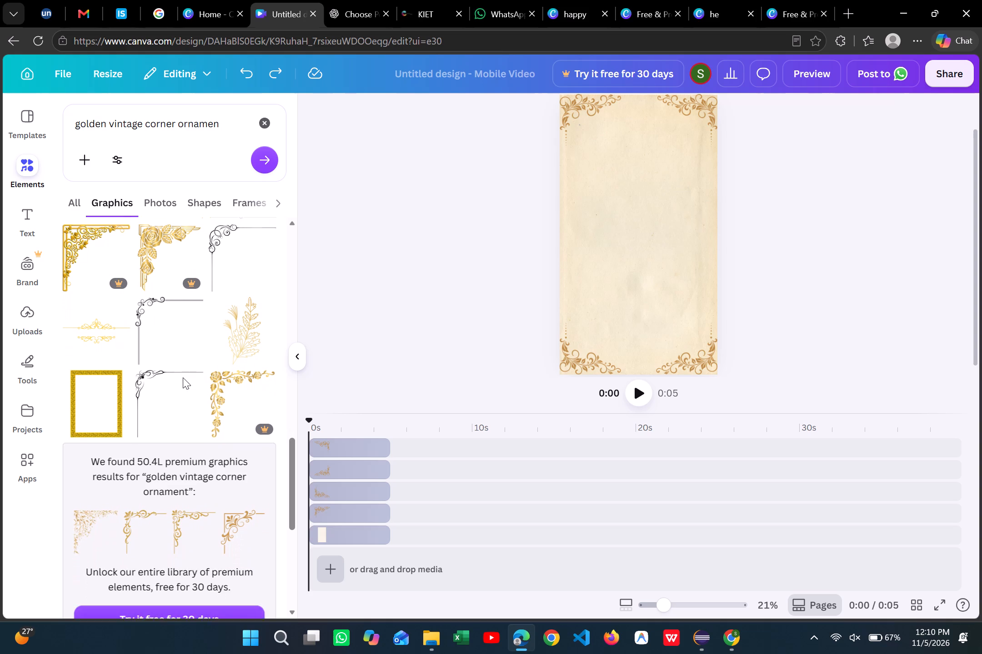
scroll(183, 377, down, 3)
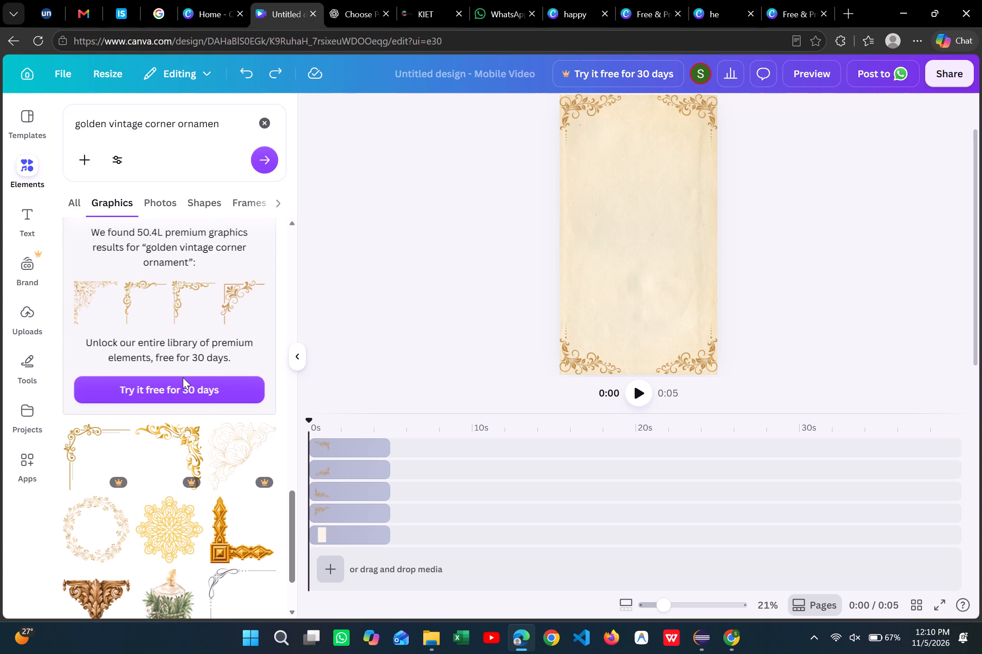
scroll(183, 377, down, 1)
scroll(184, 433, down, 2)
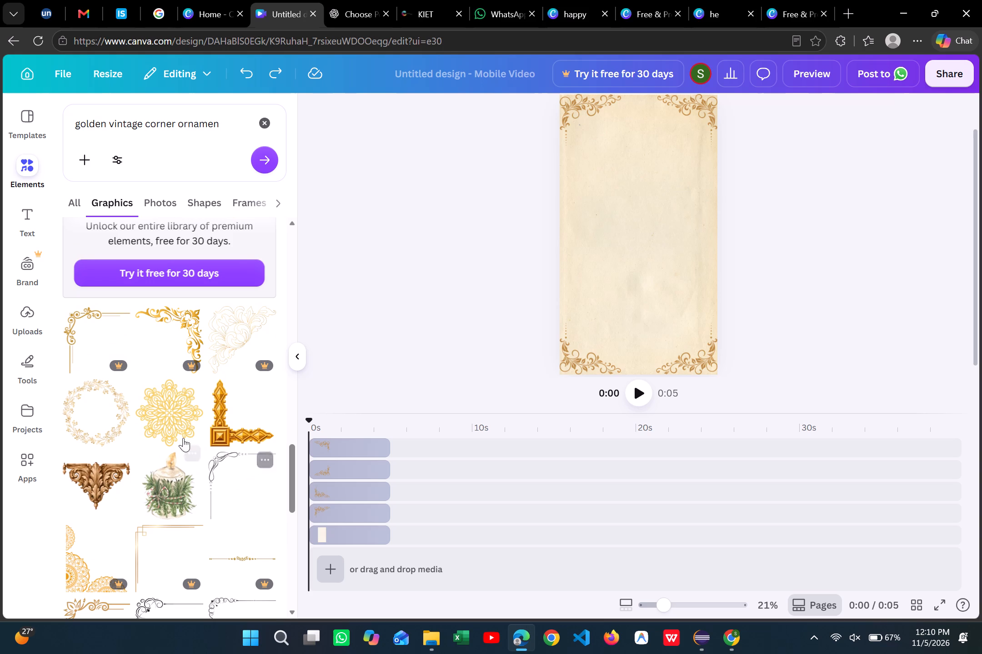
click(180, 423)
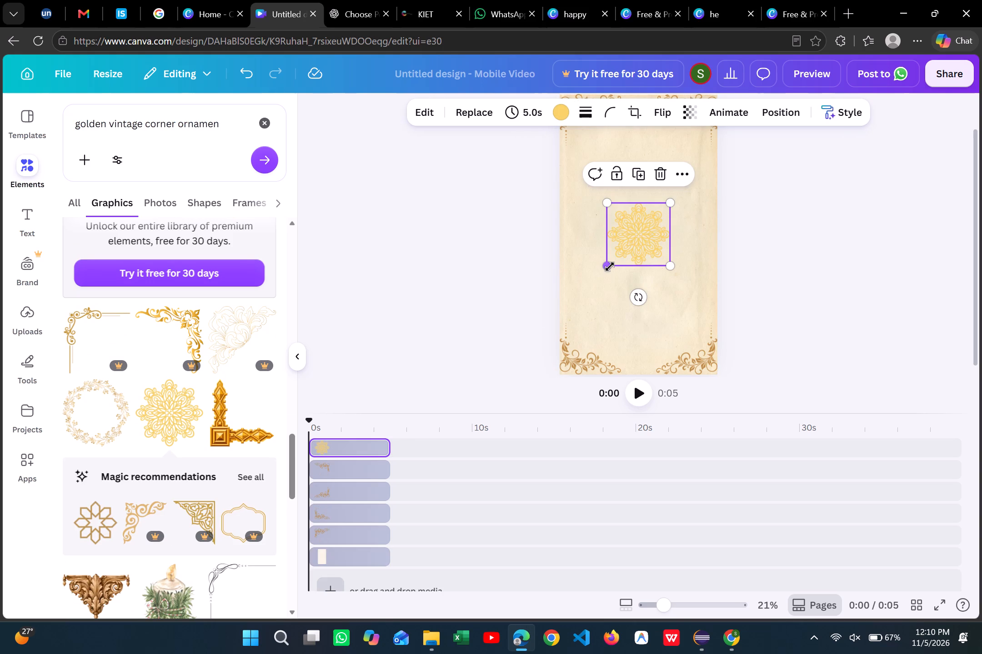
drag(610, 267, 591, 281)
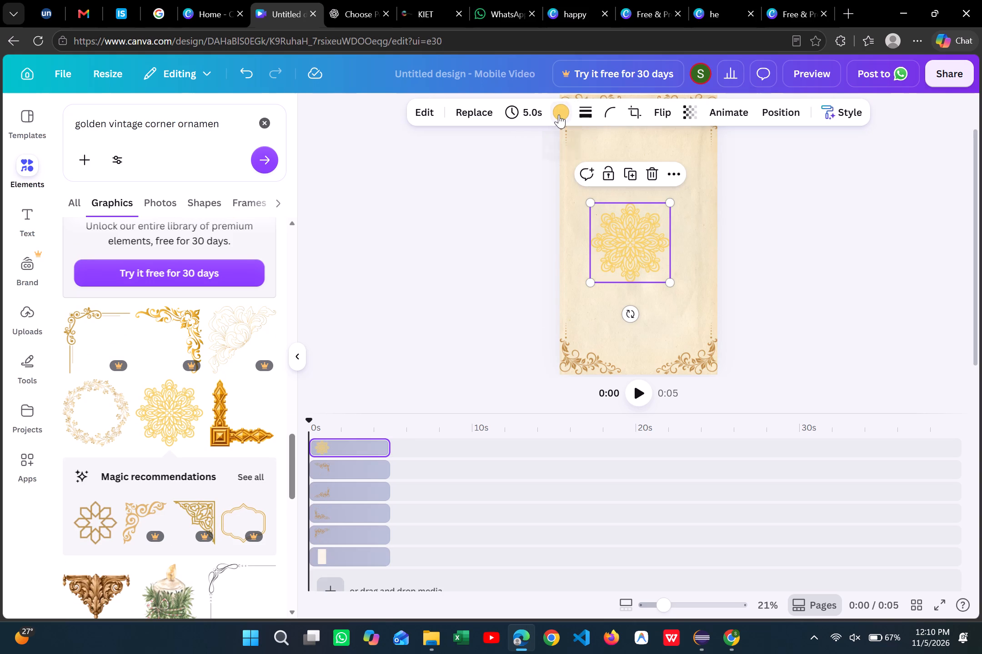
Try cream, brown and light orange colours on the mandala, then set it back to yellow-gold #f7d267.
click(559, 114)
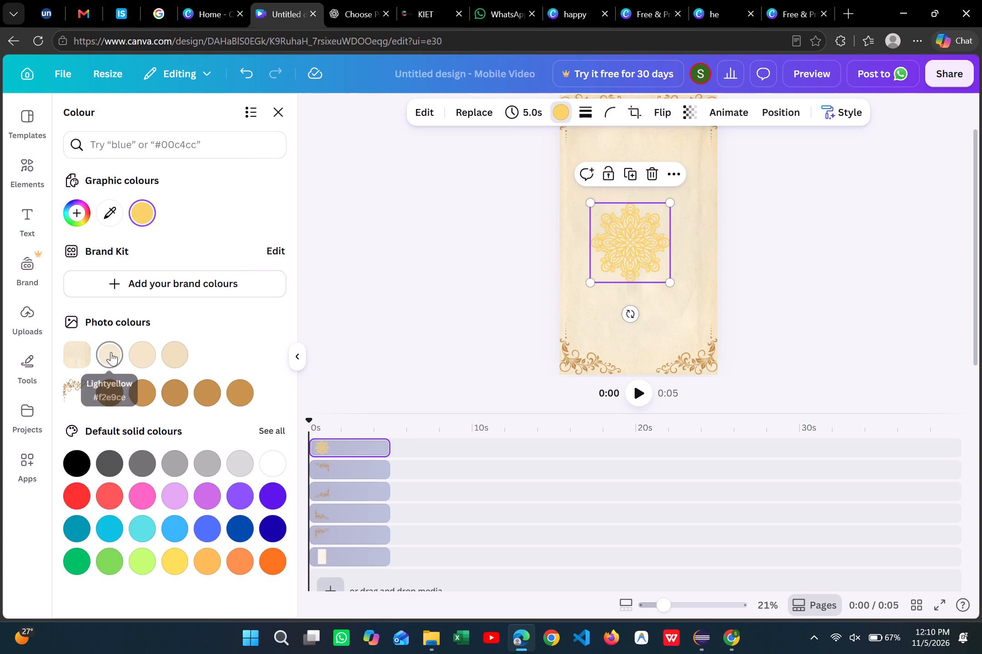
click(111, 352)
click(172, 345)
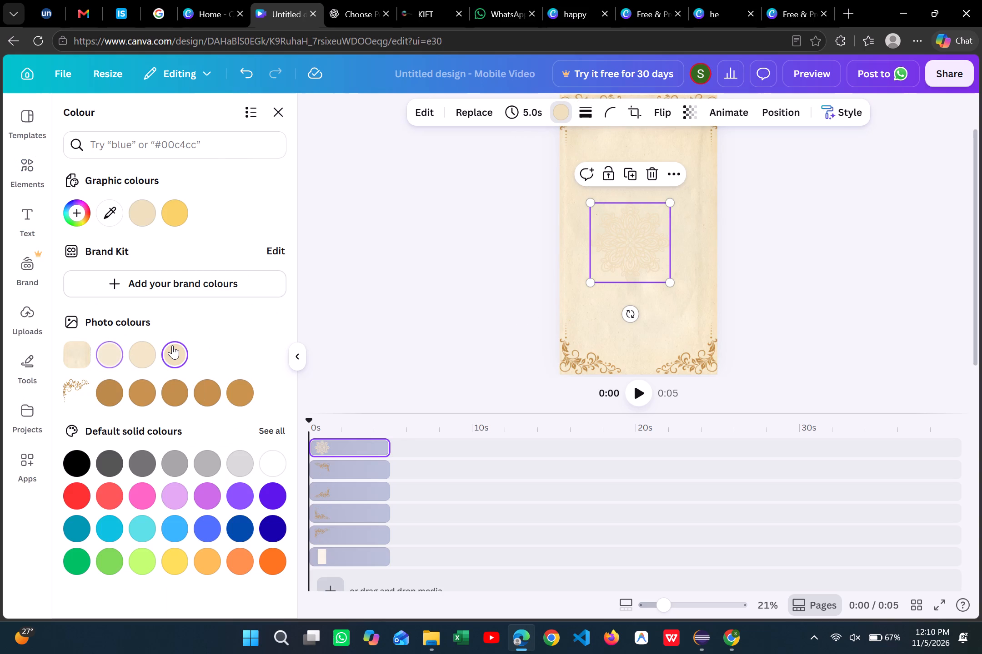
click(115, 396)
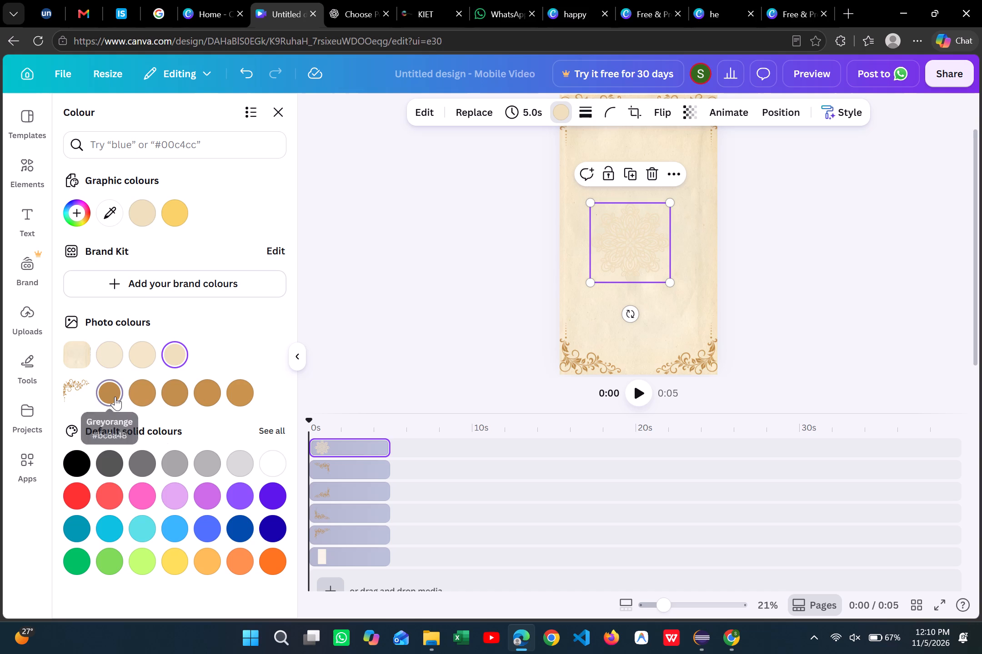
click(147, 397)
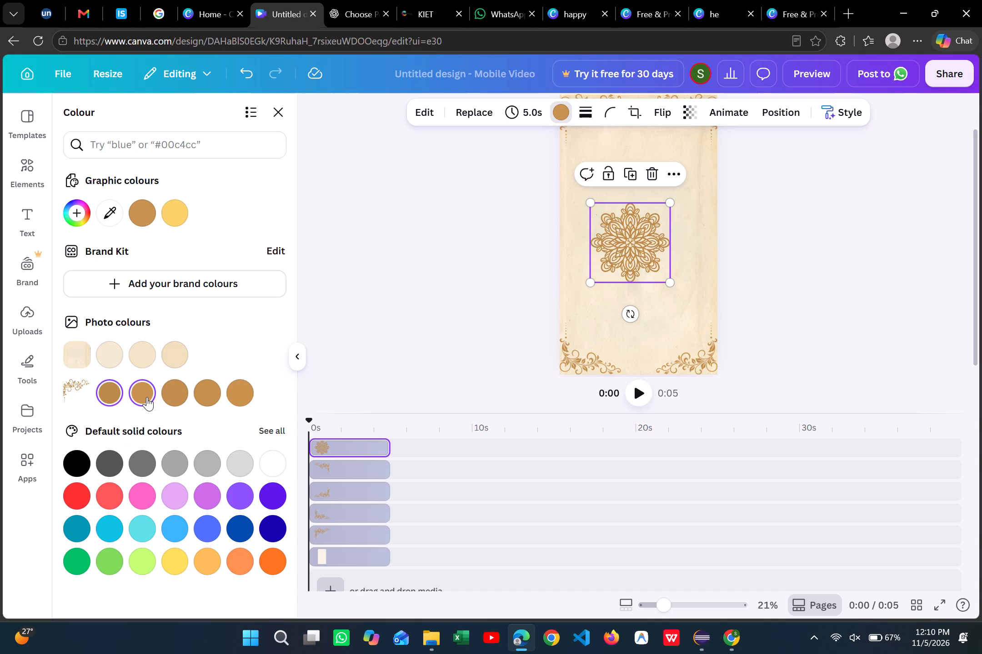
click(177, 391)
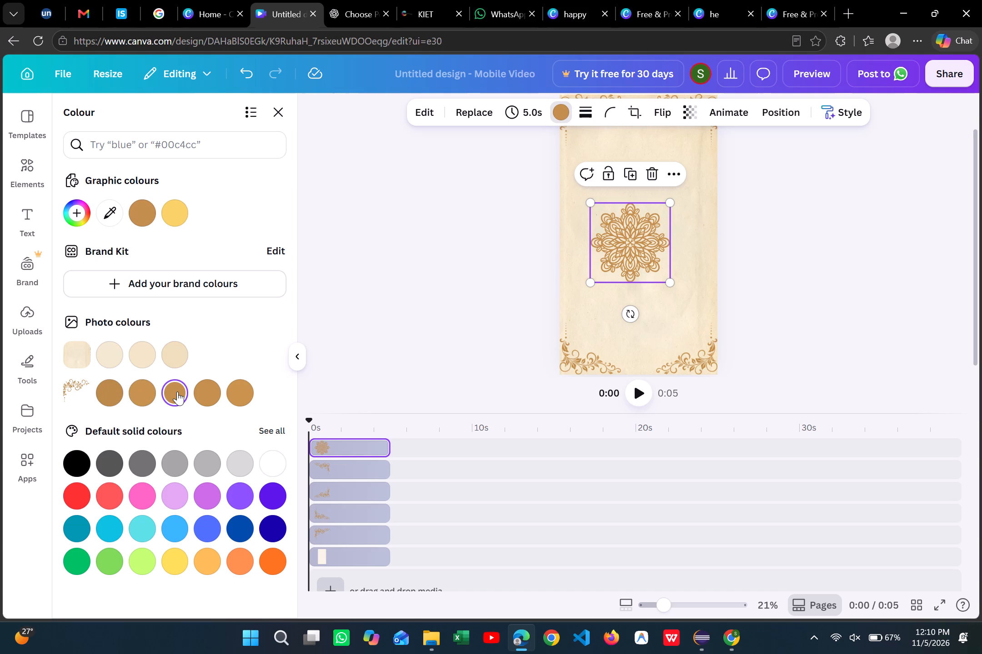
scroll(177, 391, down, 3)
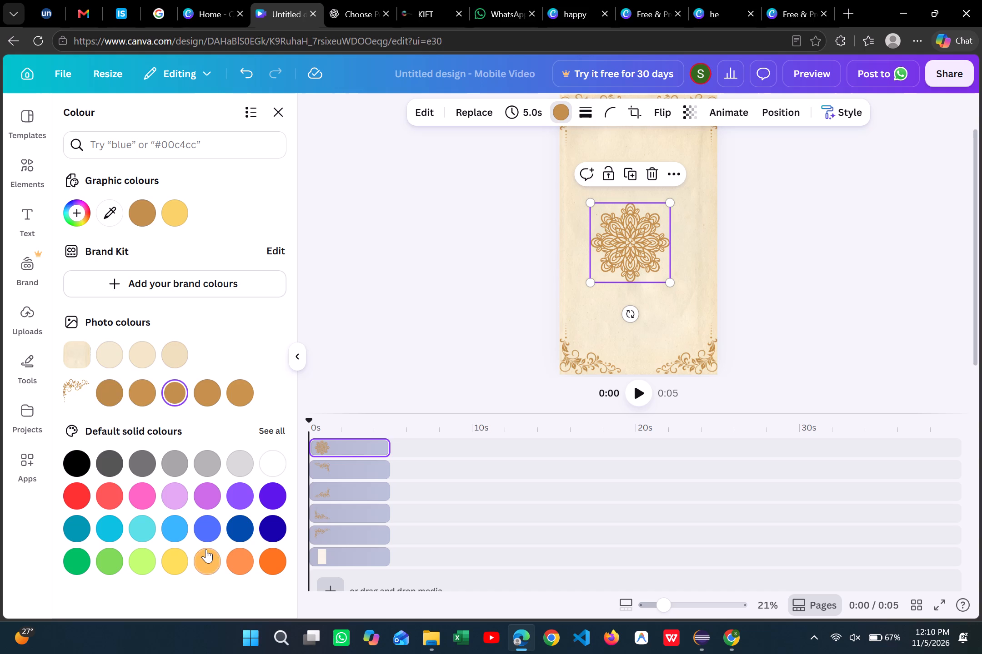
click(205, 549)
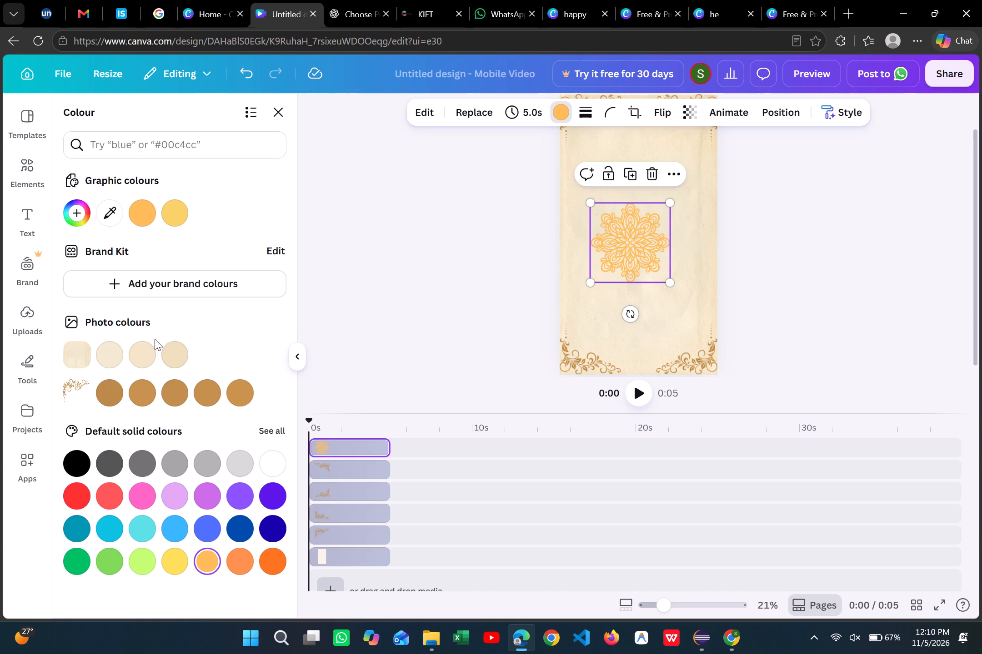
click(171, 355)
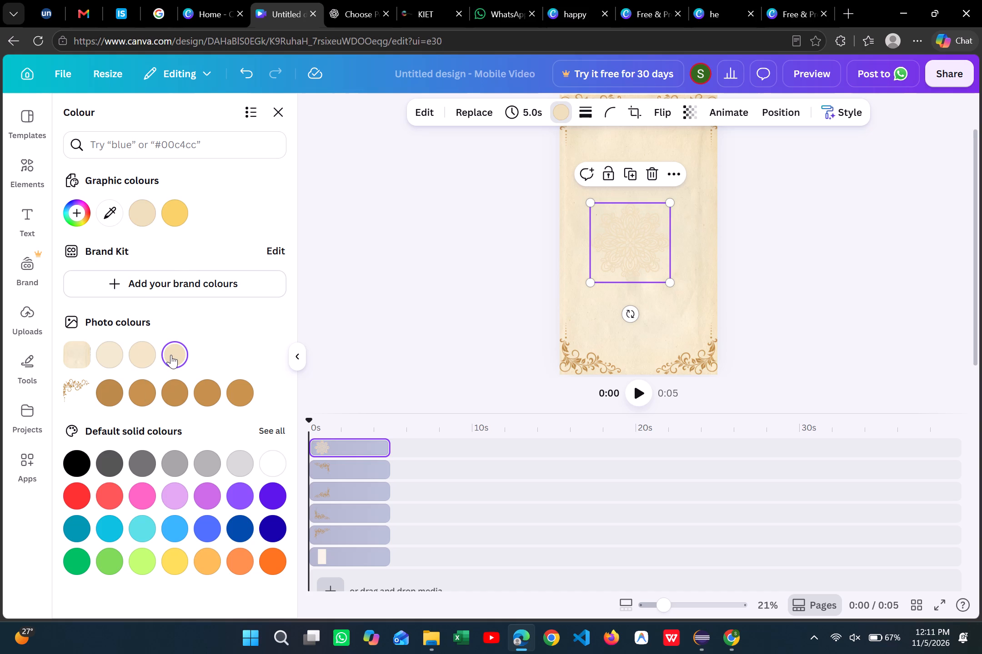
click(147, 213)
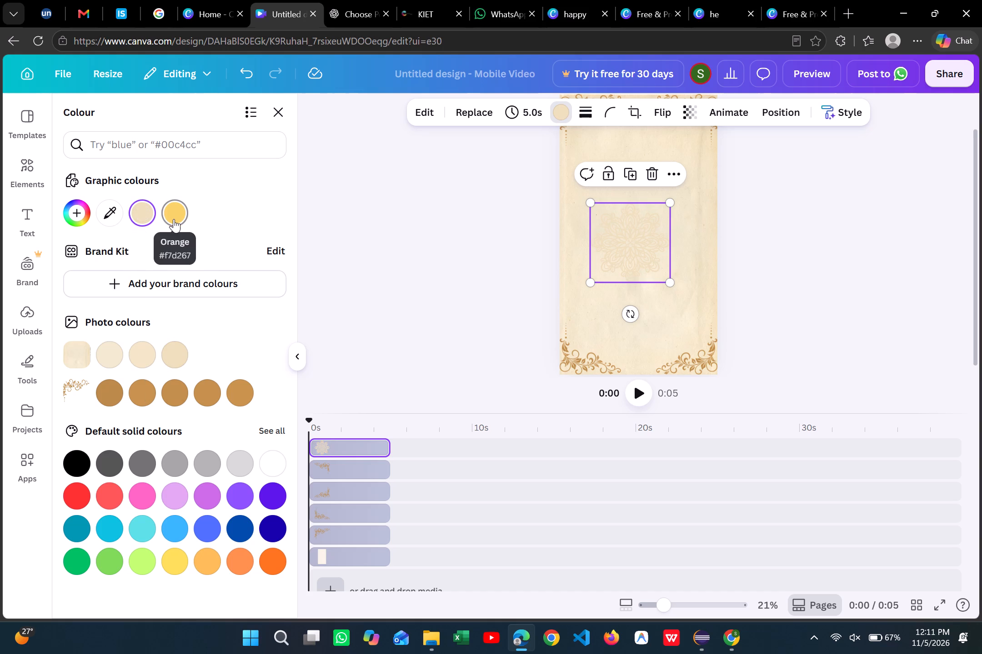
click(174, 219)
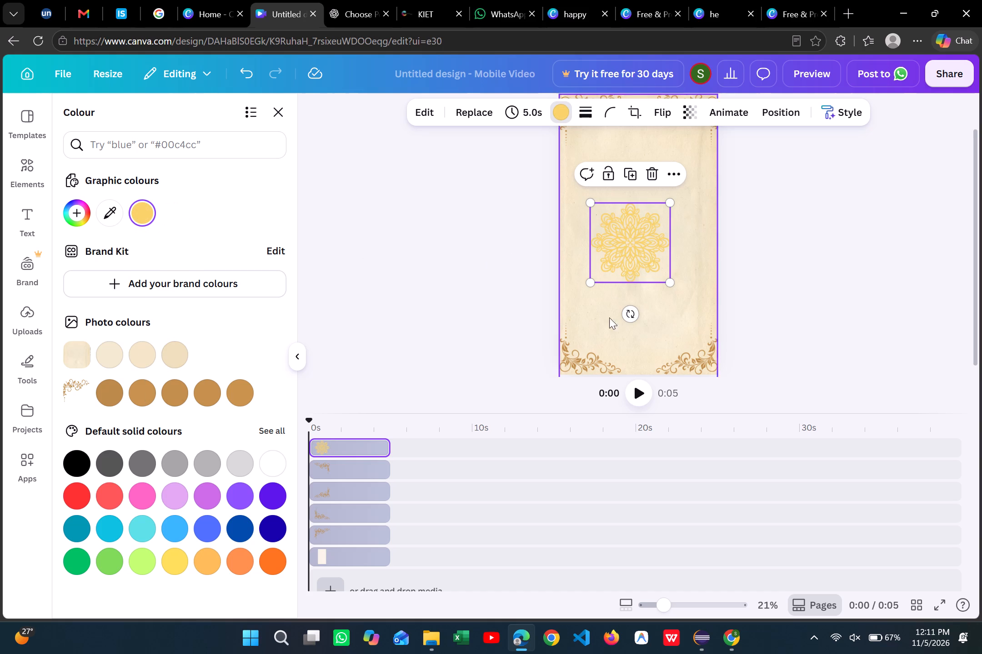
Check the bottom-left corner ornament's colour, then try brown #c7924c on the mandala and settle on #c18e4a.
click(576, 368)
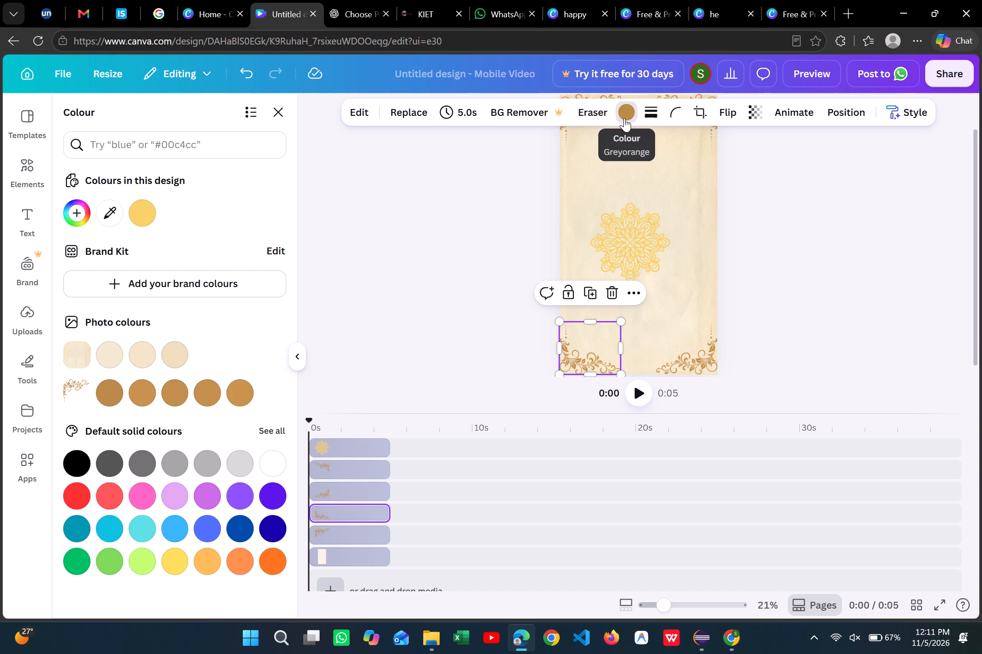
click(632, 232)
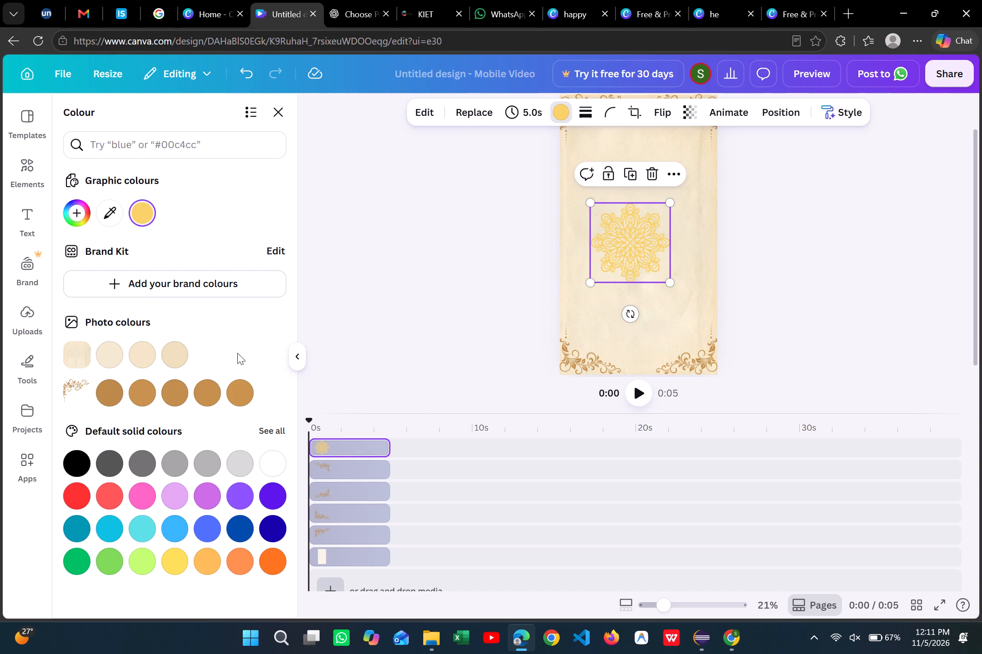
click(131, 397)
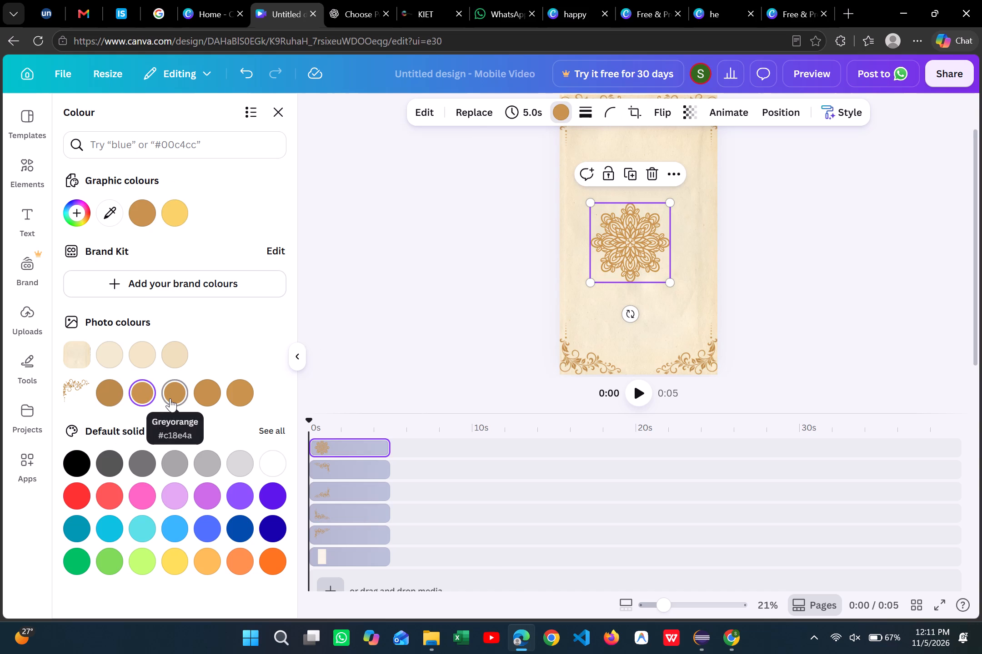
click(170, 398)
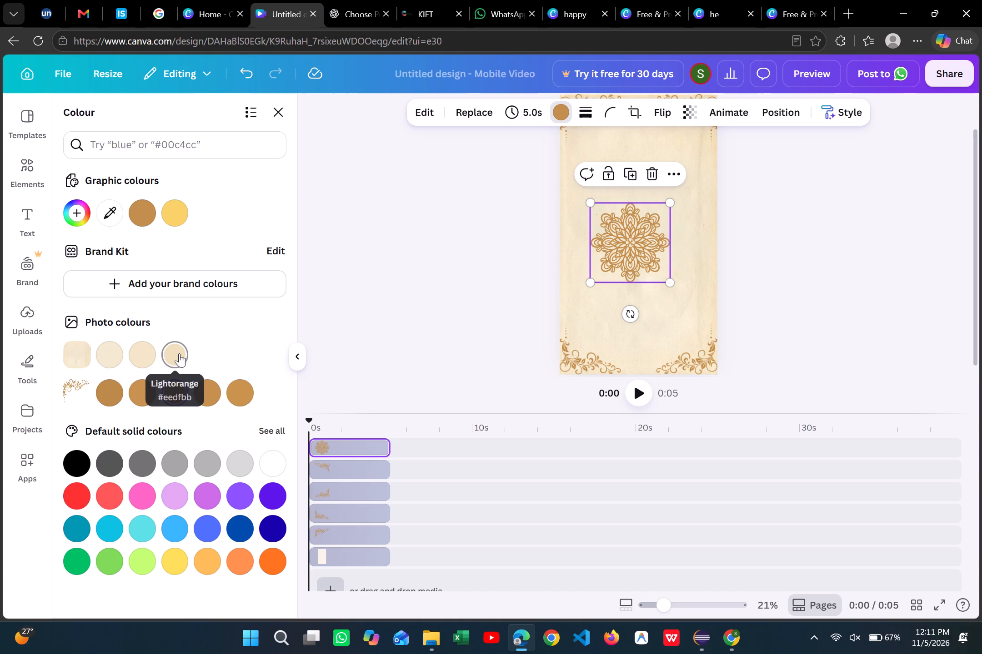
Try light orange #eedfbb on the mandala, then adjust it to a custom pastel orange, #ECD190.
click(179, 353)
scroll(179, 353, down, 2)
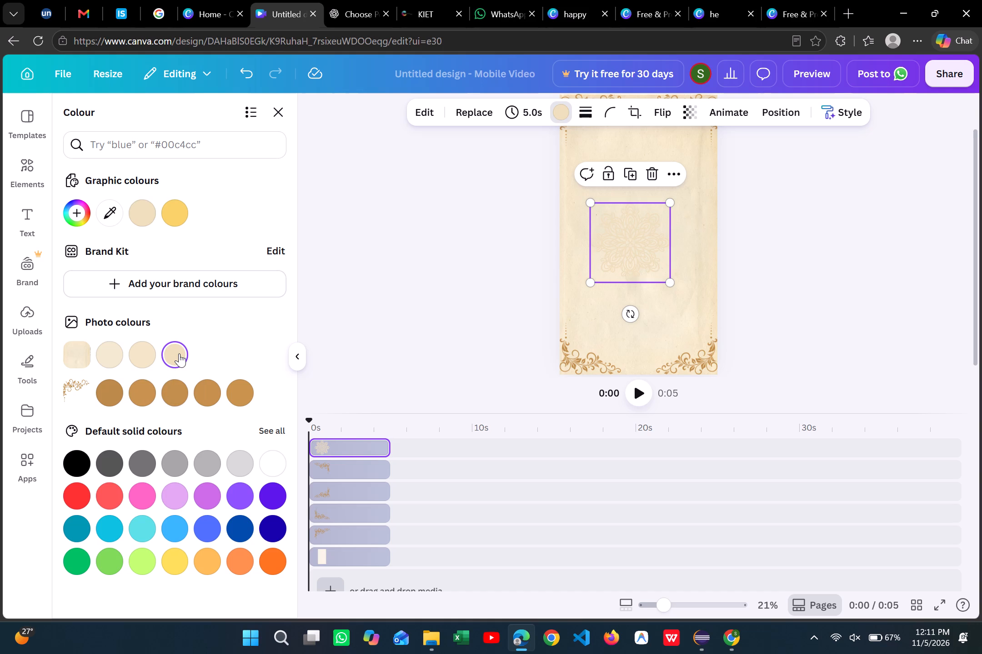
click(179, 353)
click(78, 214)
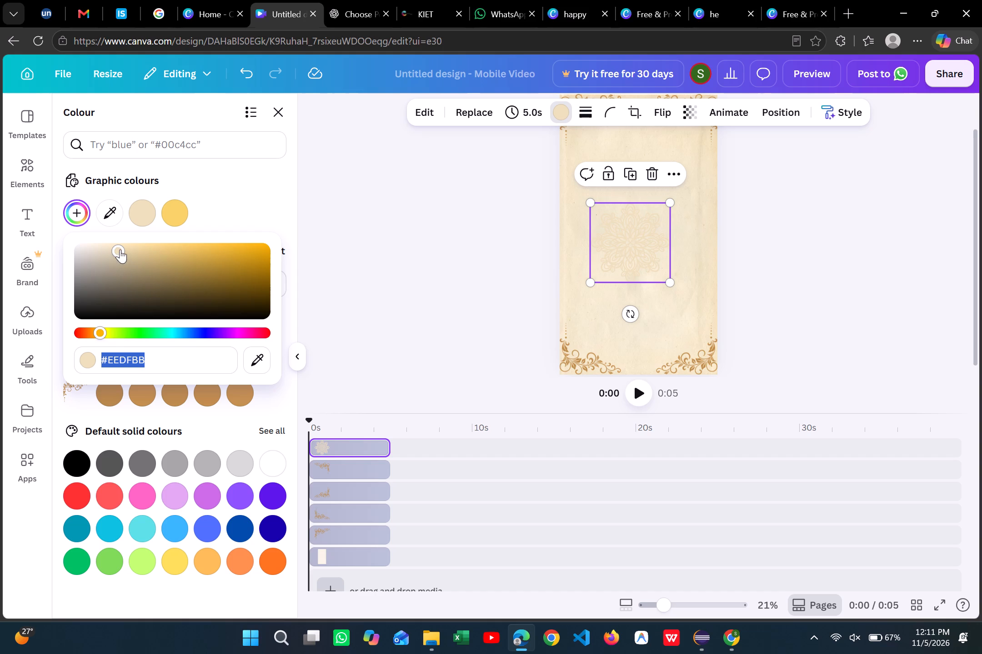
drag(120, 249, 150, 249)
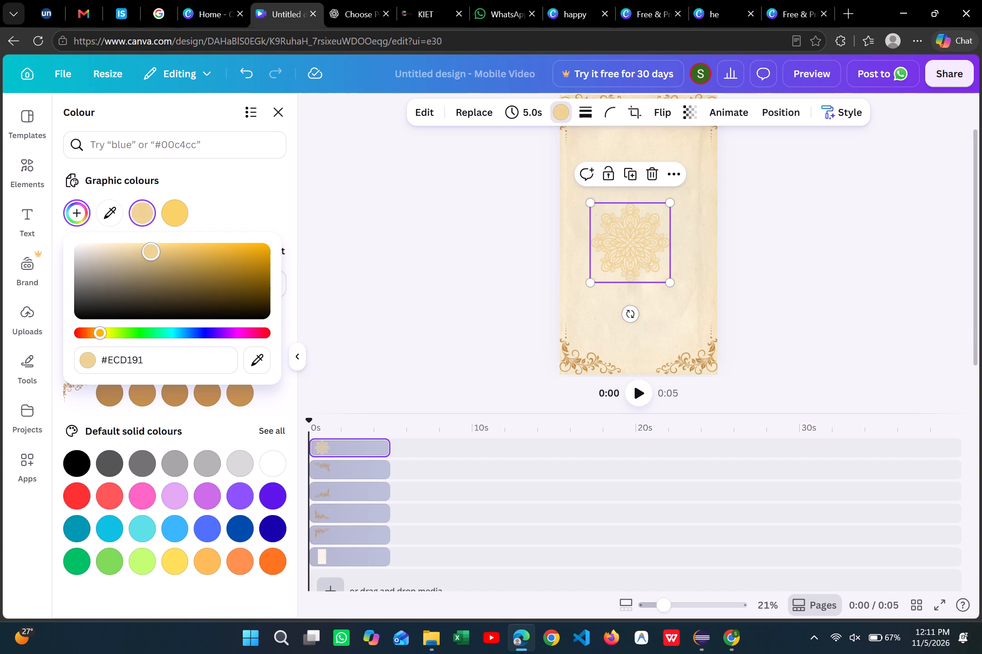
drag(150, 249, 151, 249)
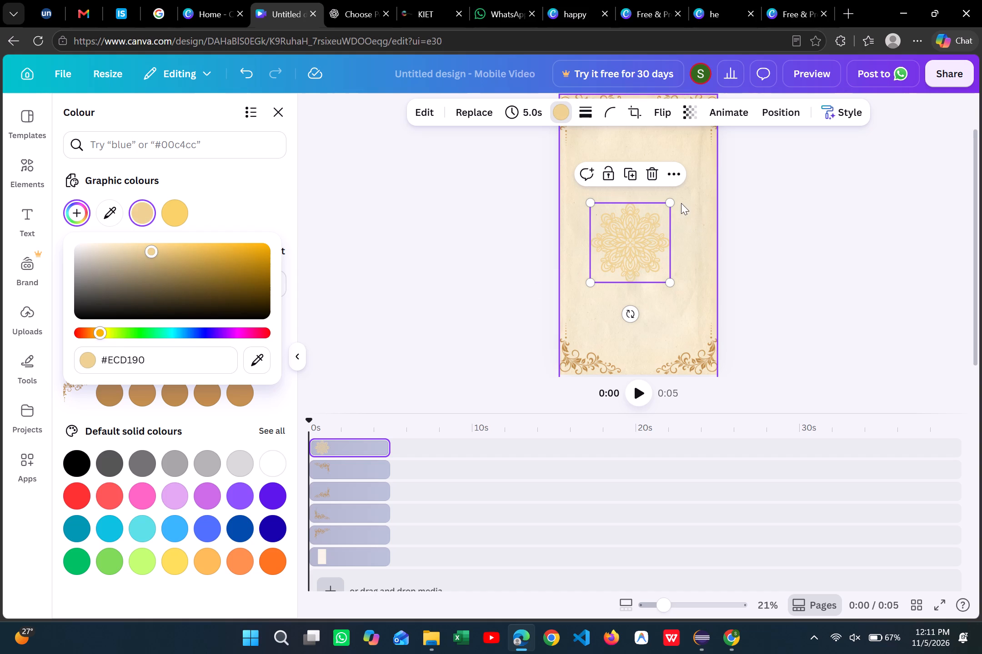
Enlarge the mandala to nearly the full page width, about 1,068 px, and centre it across the lower half of the page.
drag(669, 202, 711, 166)
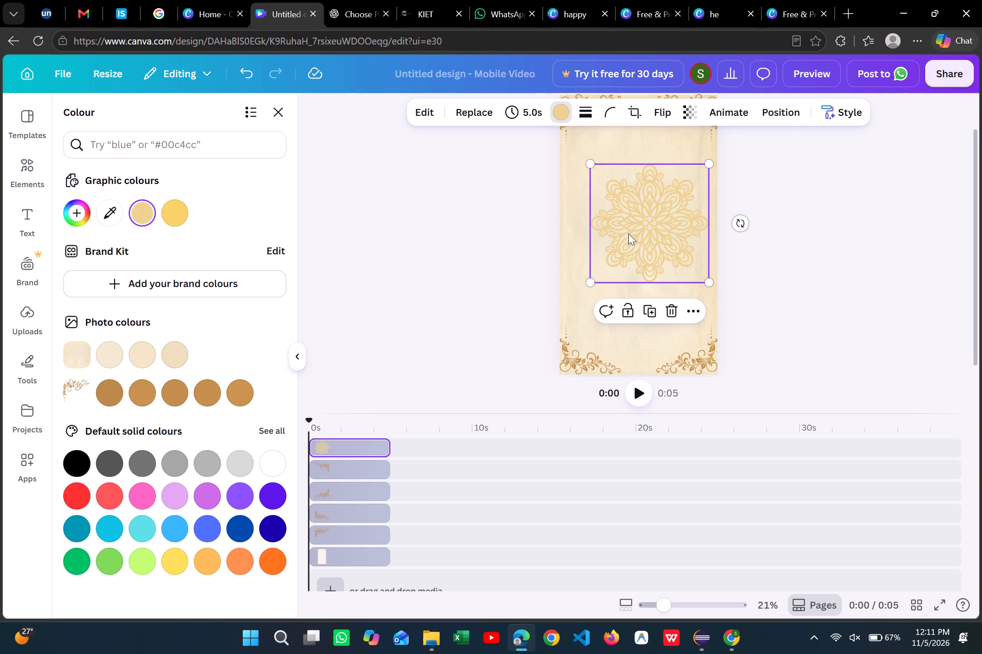
drag(628, 233, 616, 278)
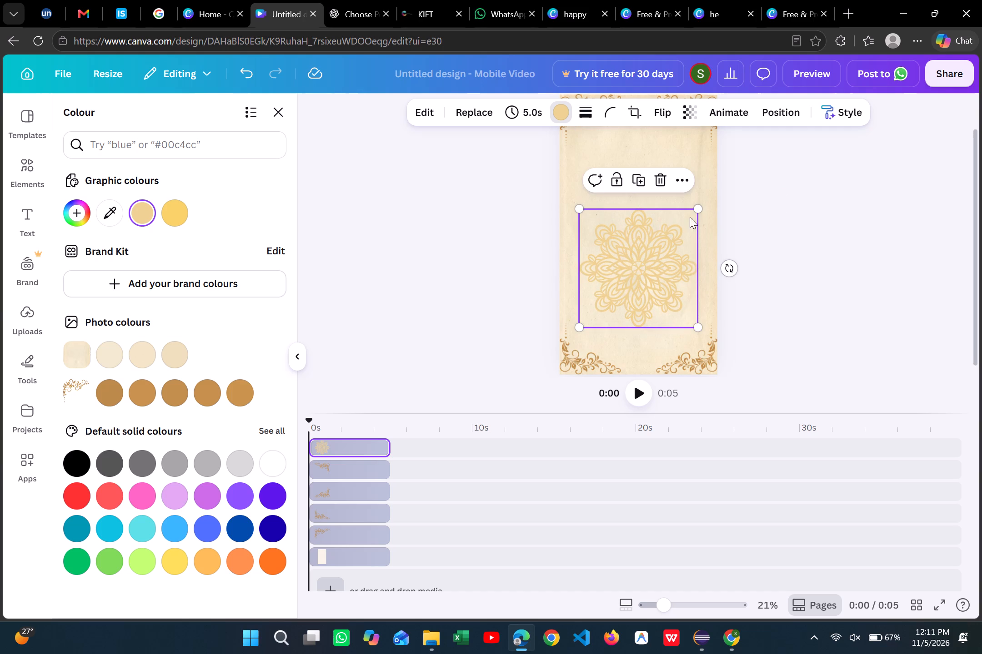
drag(697, 209, 709, 192)
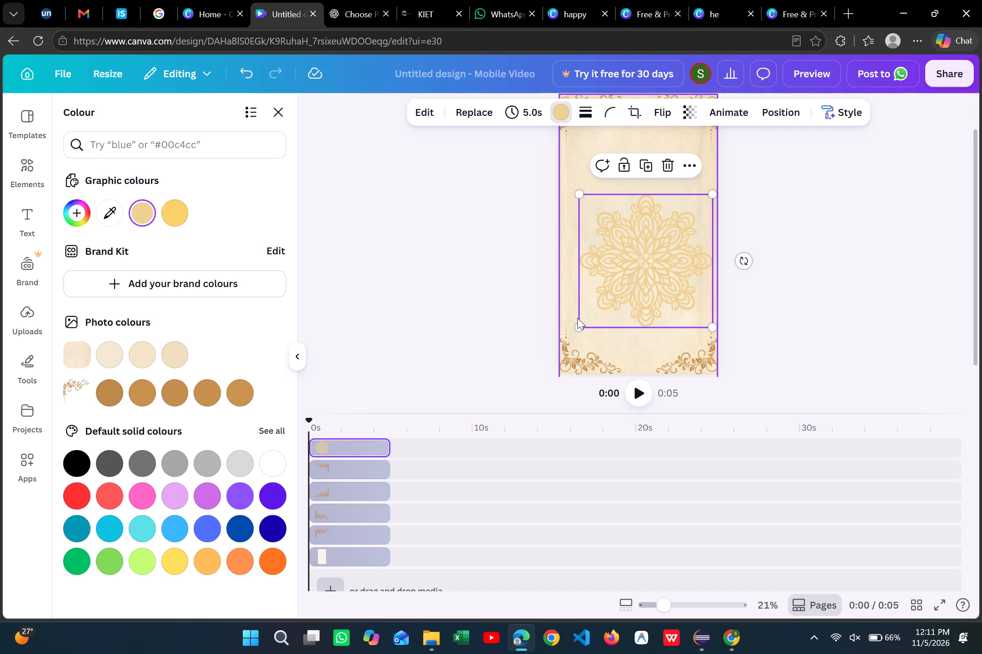
drag(577, 323, 595, 395)
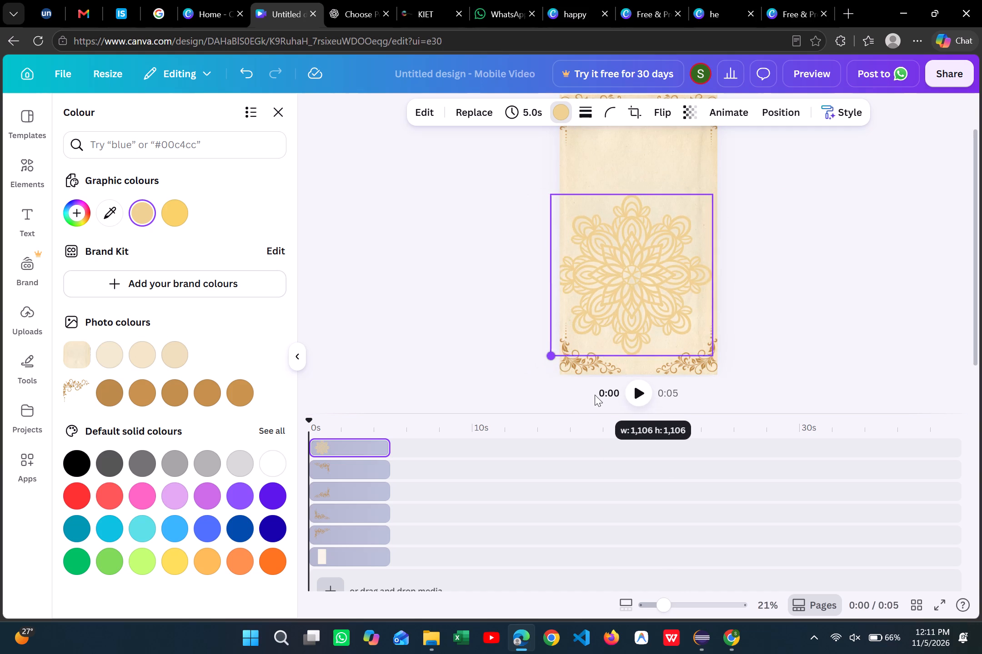
drag(595, 395, 600, 390)
click(633, 315)
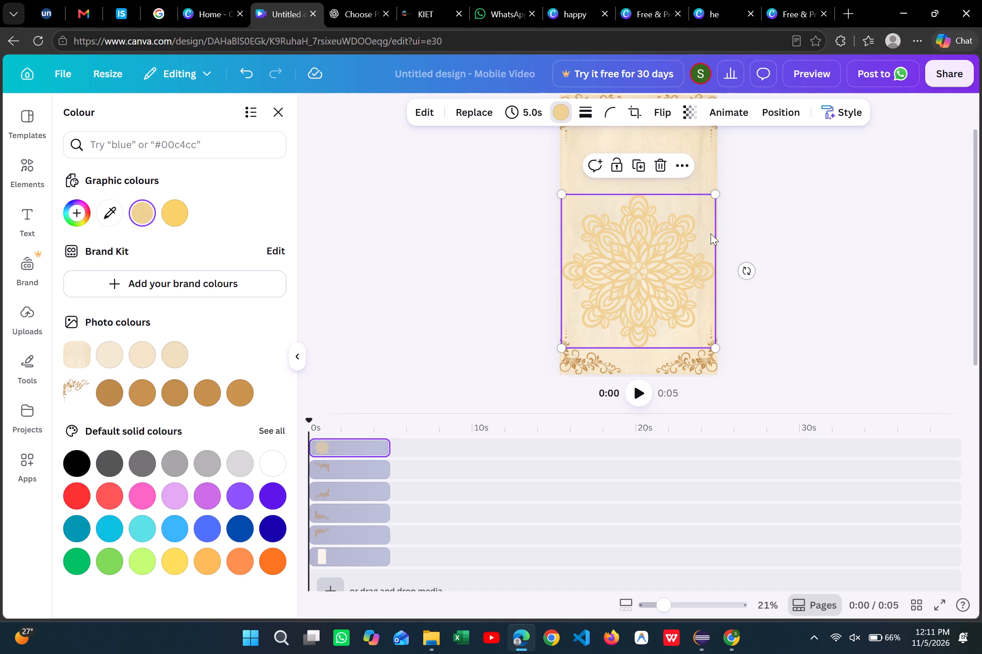
click(716, 197)
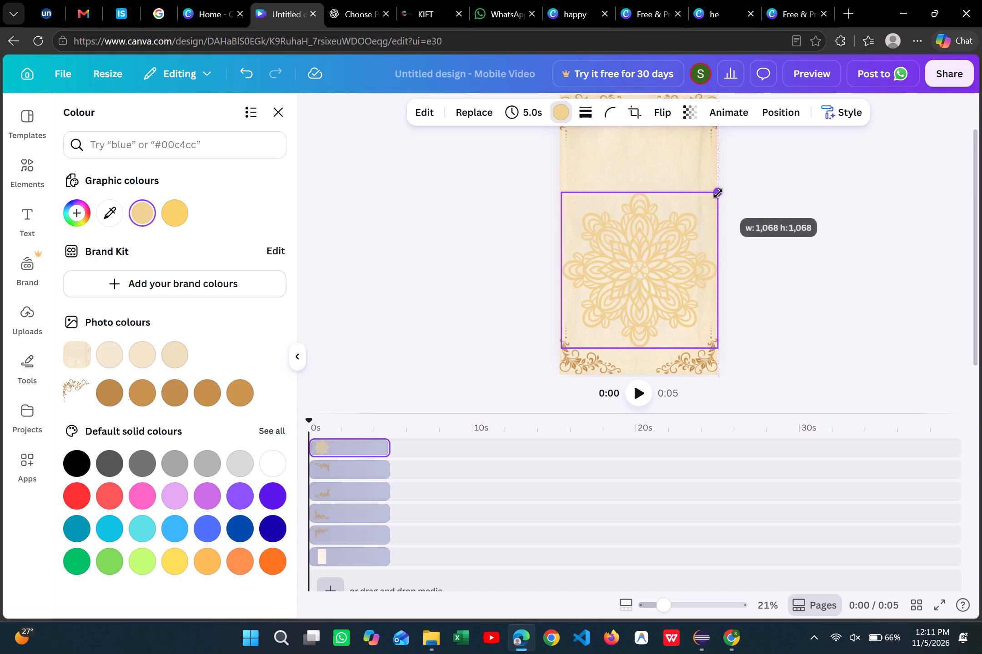
click(660, 246)
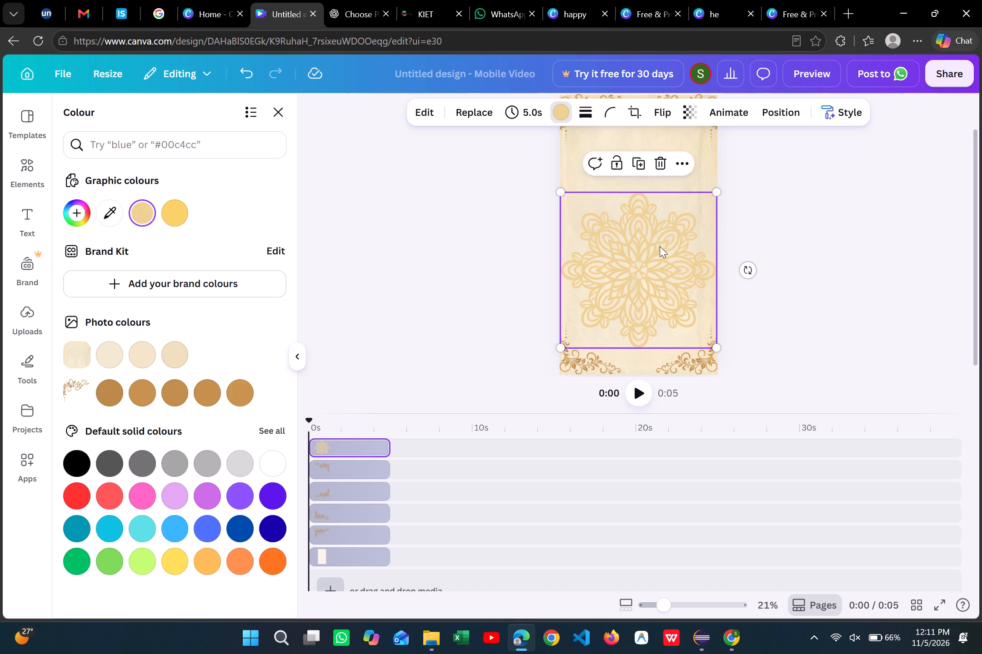
click(758, 226)
click(758, 226)
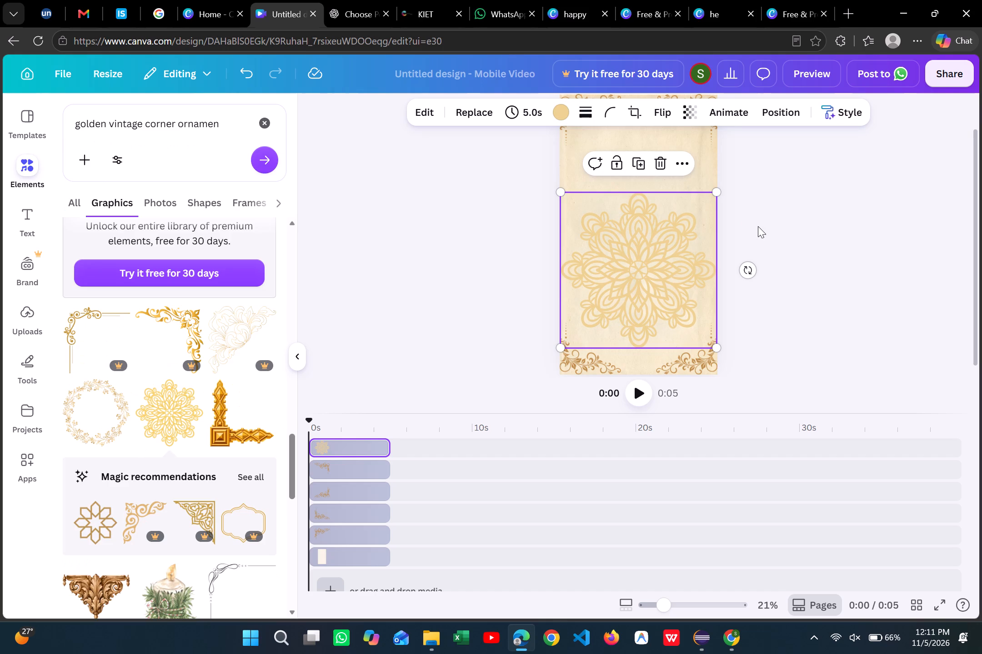
Try several custom beige-gold shades on the mandala and settle on the paler #ECD8AB.
click(632, 311)
click(554, 114)
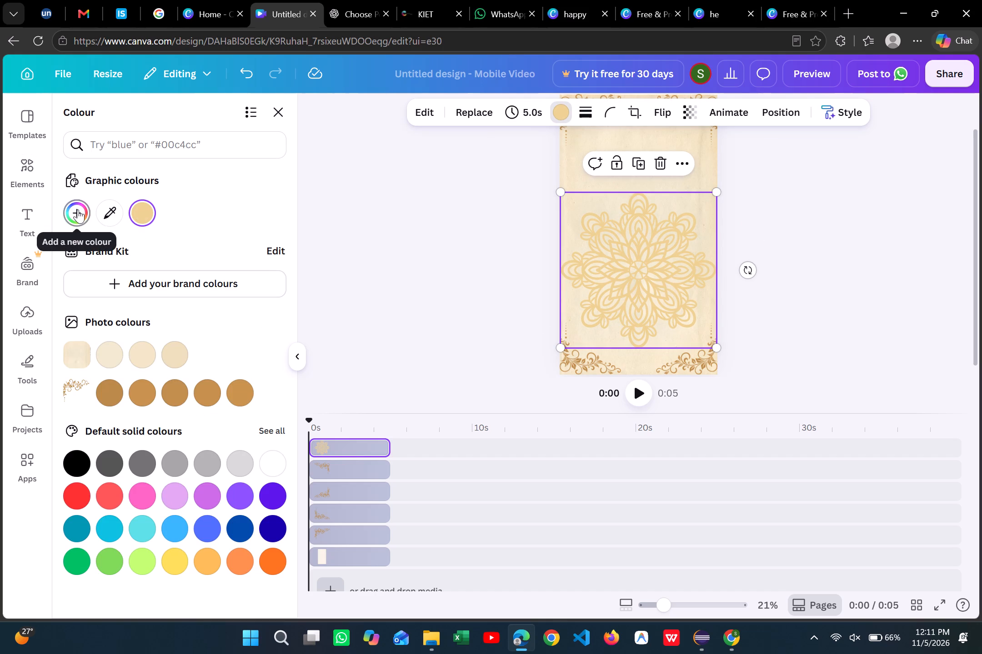
click(78, 209)
click(99, 332)
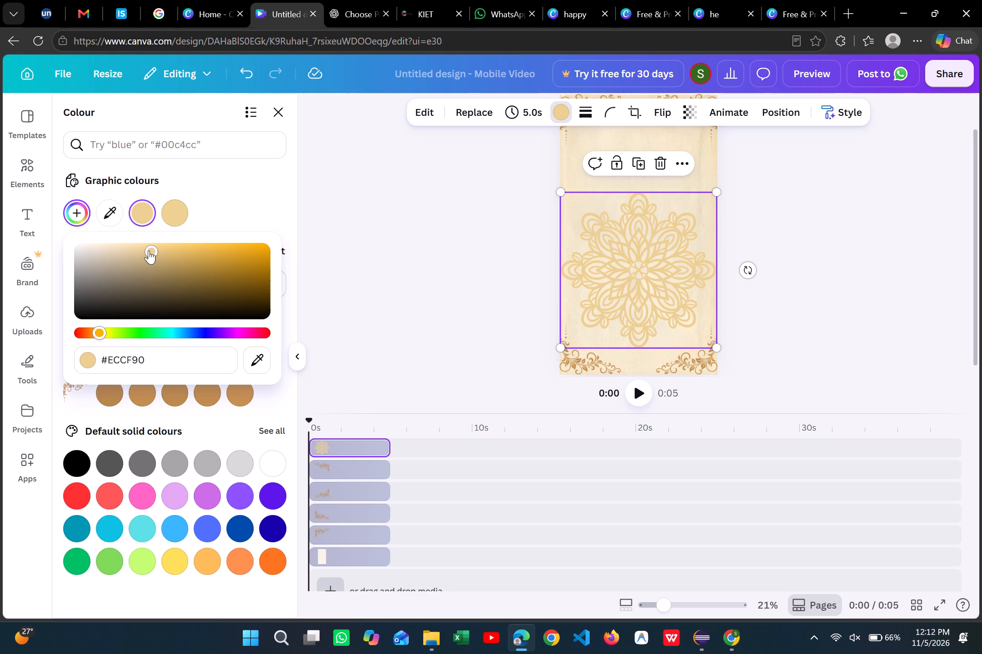
drag(149, 250, 145, 258)
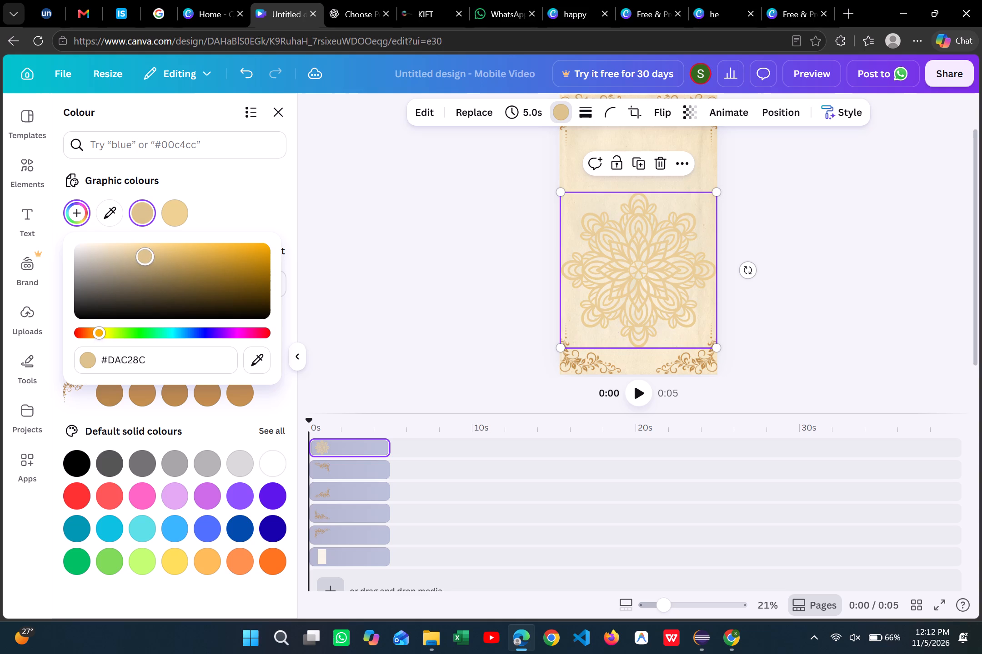
drag(145, 258, 151, 251)
drag(151, 251, 133, 249)
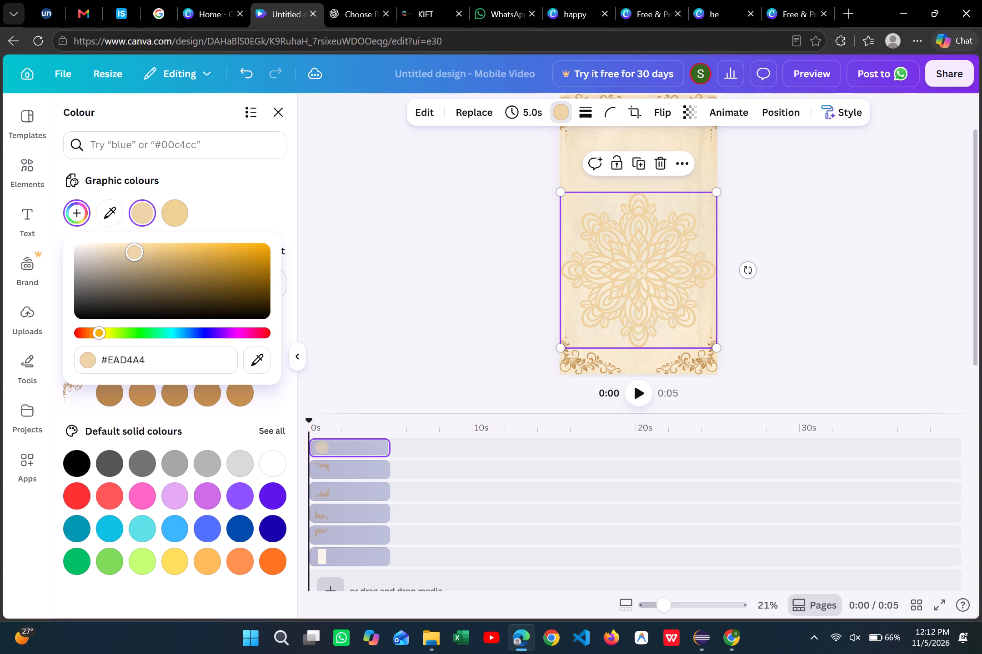
drag(133, 249, 131, 249)
drag(131, 249, 128, 249)
click(385, 294)
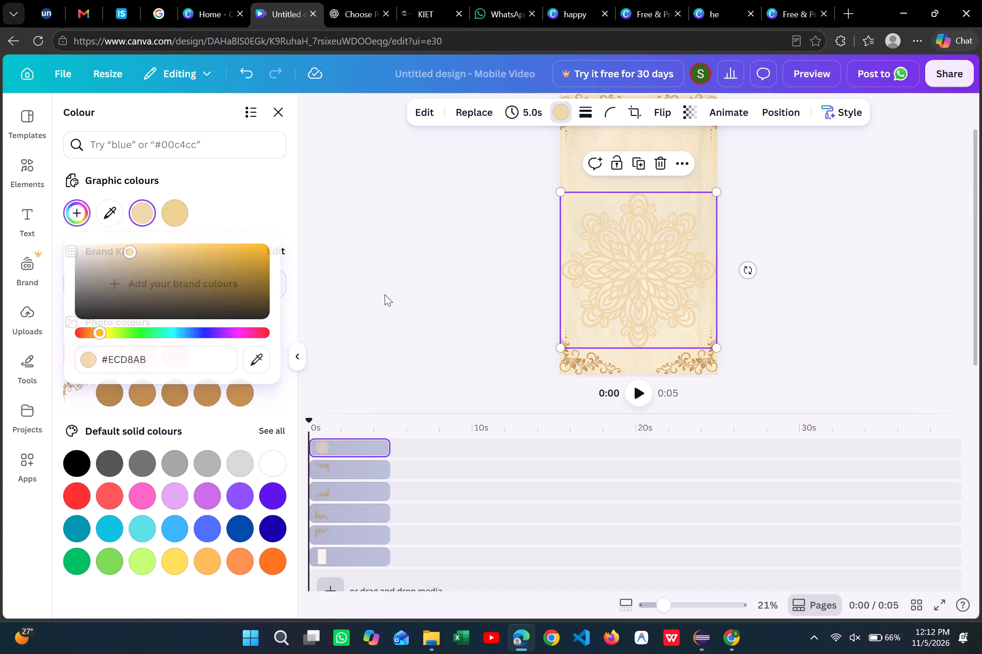
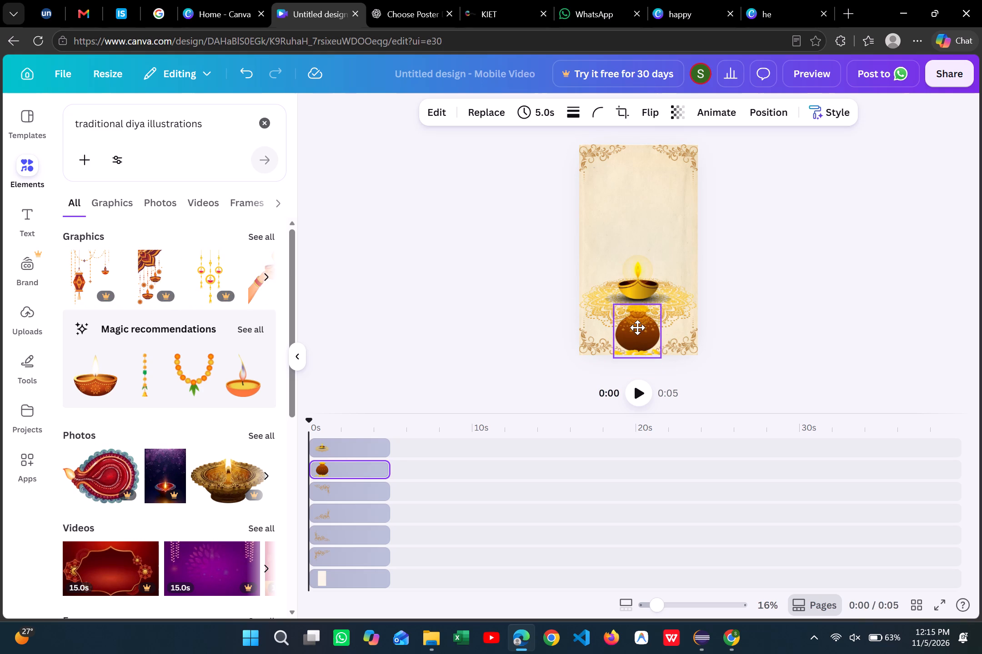
drag(637, 327, 640, 233)
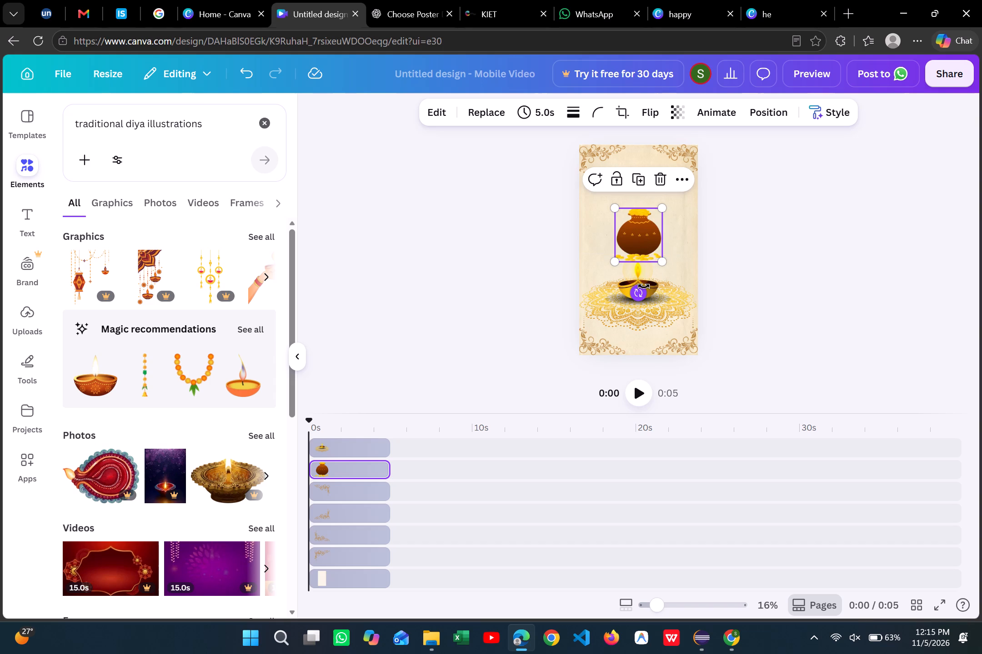
Delete the lit golden diya graphic from the page.
click(660, 284)
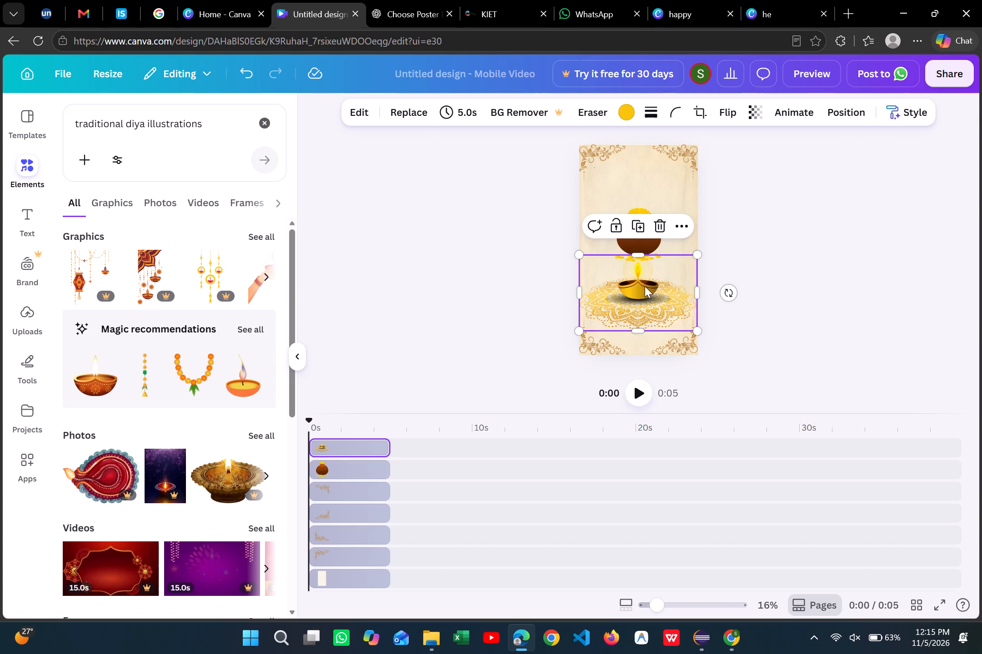
click(645, 286)
click(645, 286)
click(662, 235)
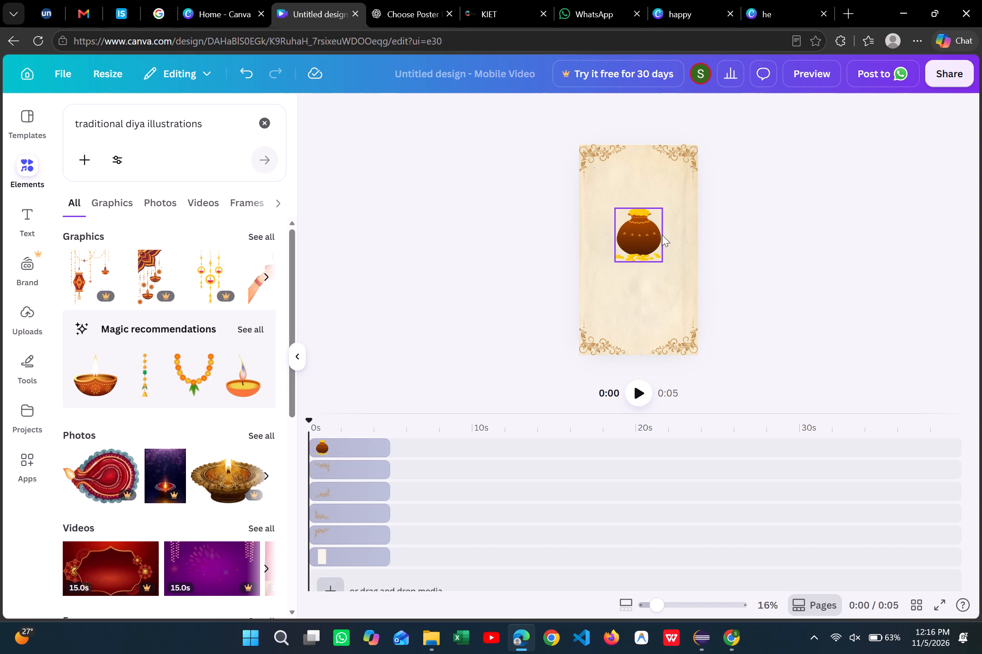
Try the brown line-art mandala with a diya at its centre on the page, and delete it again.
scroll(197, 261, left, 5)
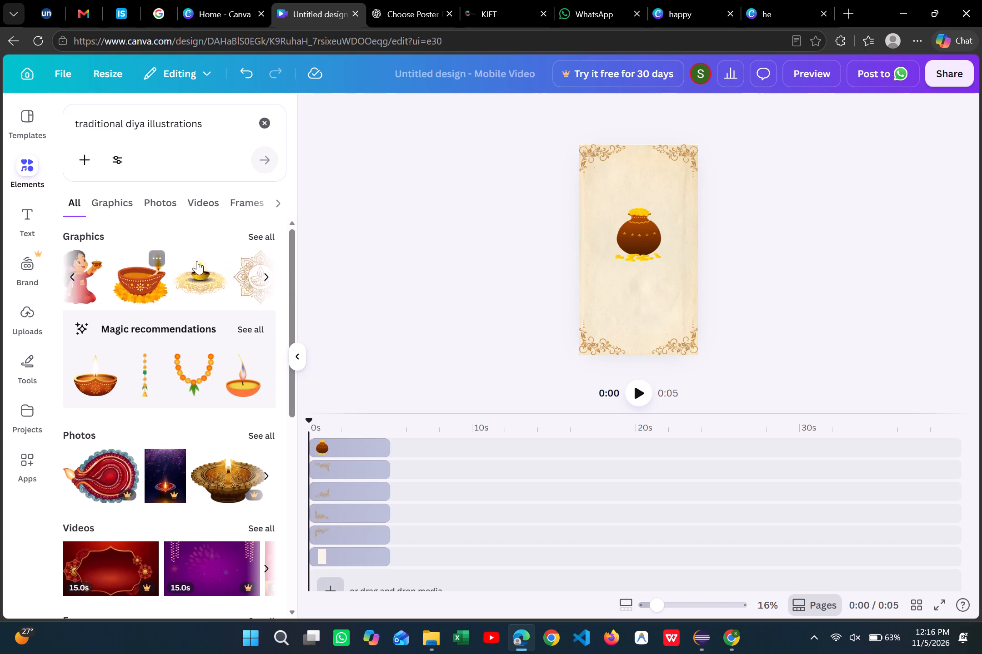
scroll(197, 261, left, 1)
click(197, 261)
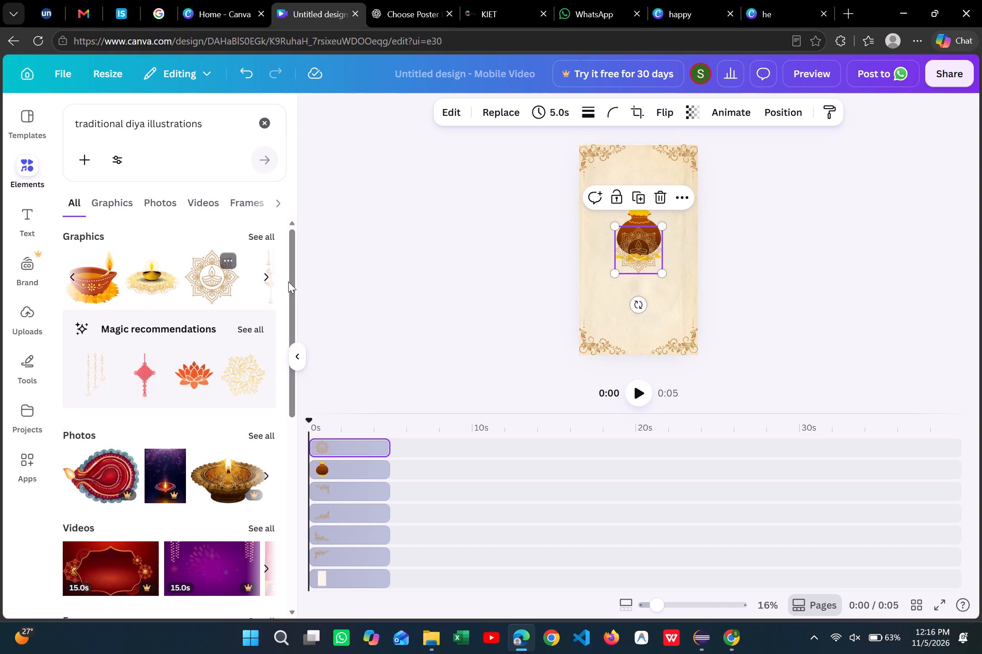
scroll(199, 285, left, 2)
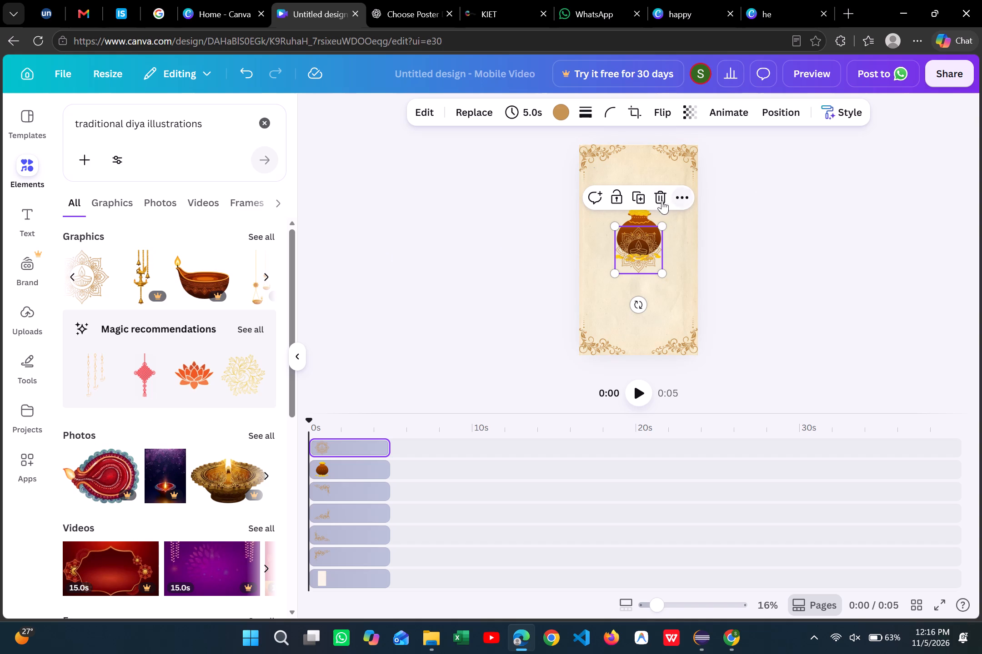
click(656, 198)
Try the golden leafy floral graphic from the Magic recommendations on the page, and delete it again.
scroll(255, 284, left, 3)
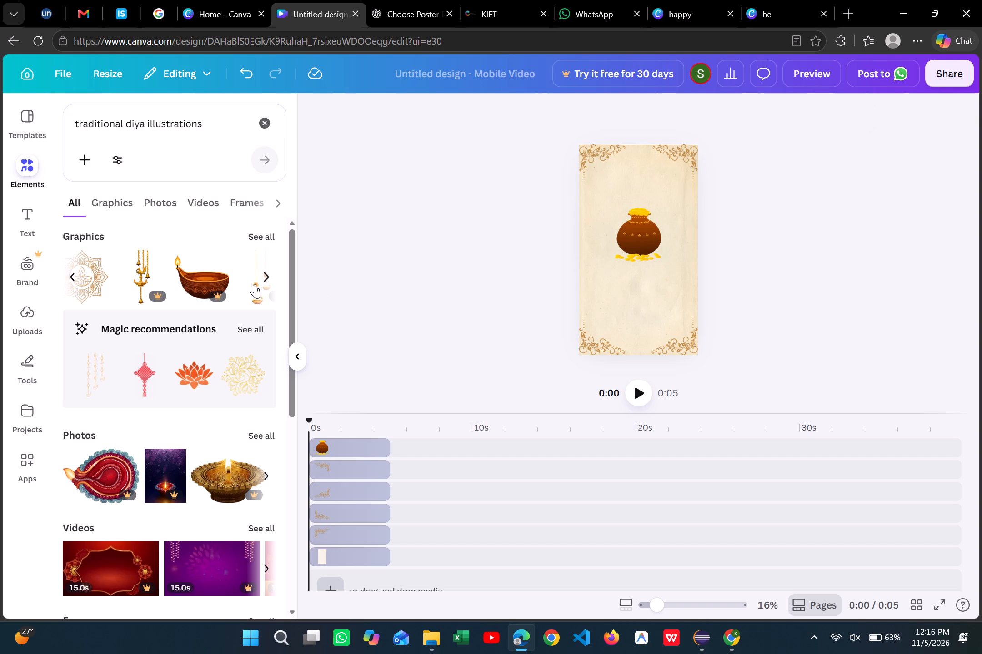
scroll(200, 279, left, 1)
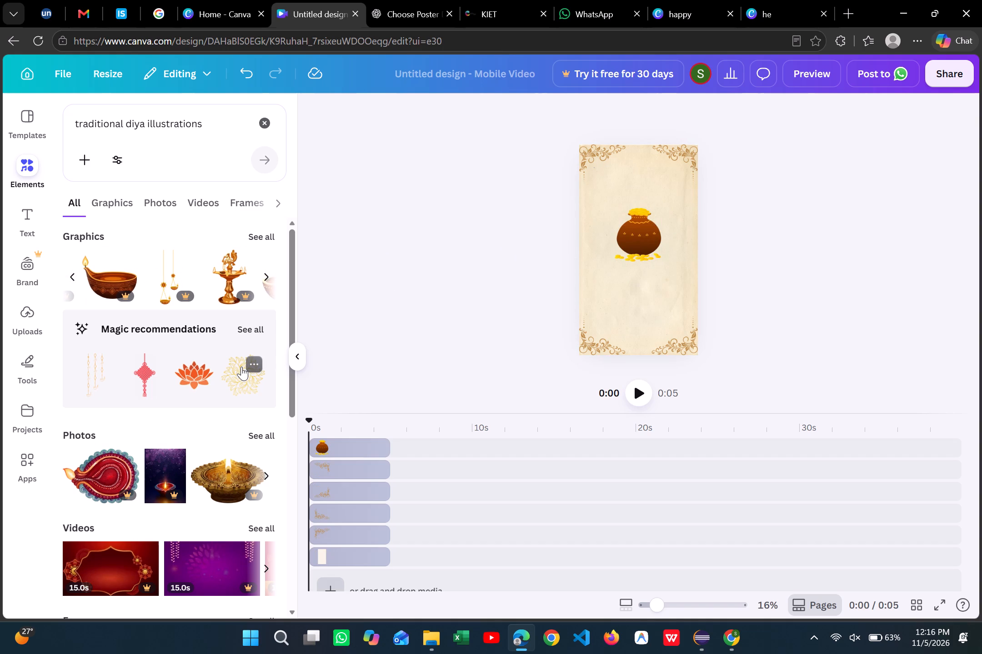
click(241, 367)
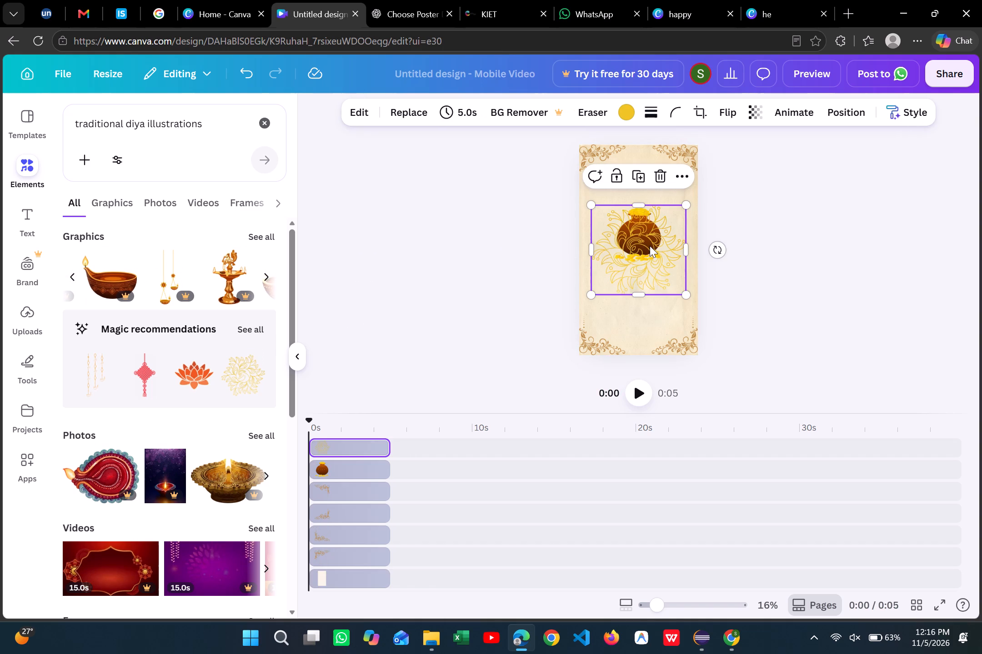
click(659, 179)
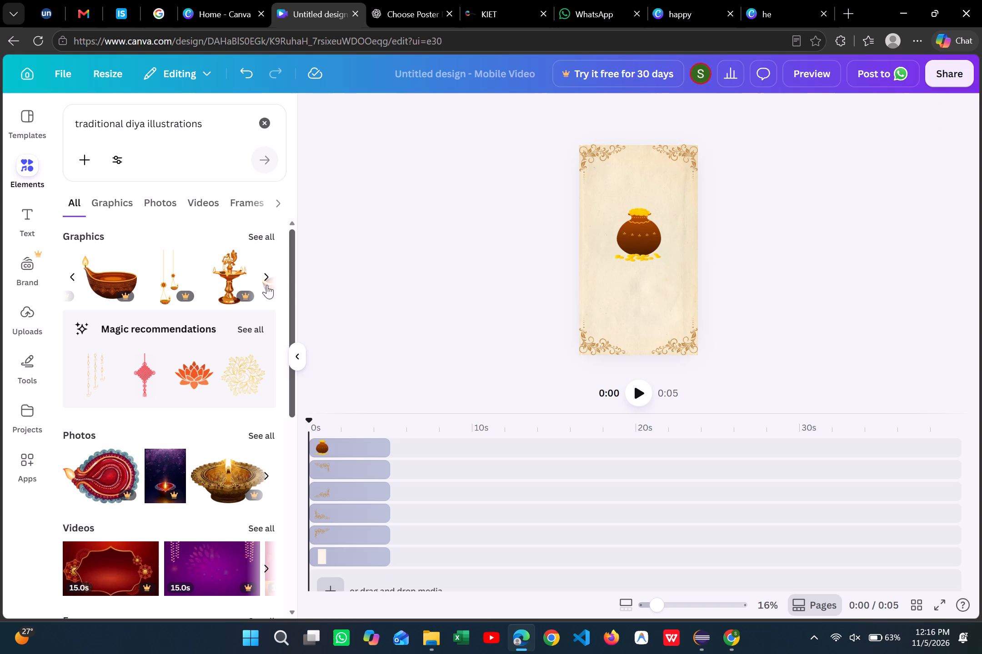
Look through the "traditional diya illustrations" graphics again for a decoration to go with the pot.
scroll(231, 282, left, 6)
scroll(231, 282, right, 10)
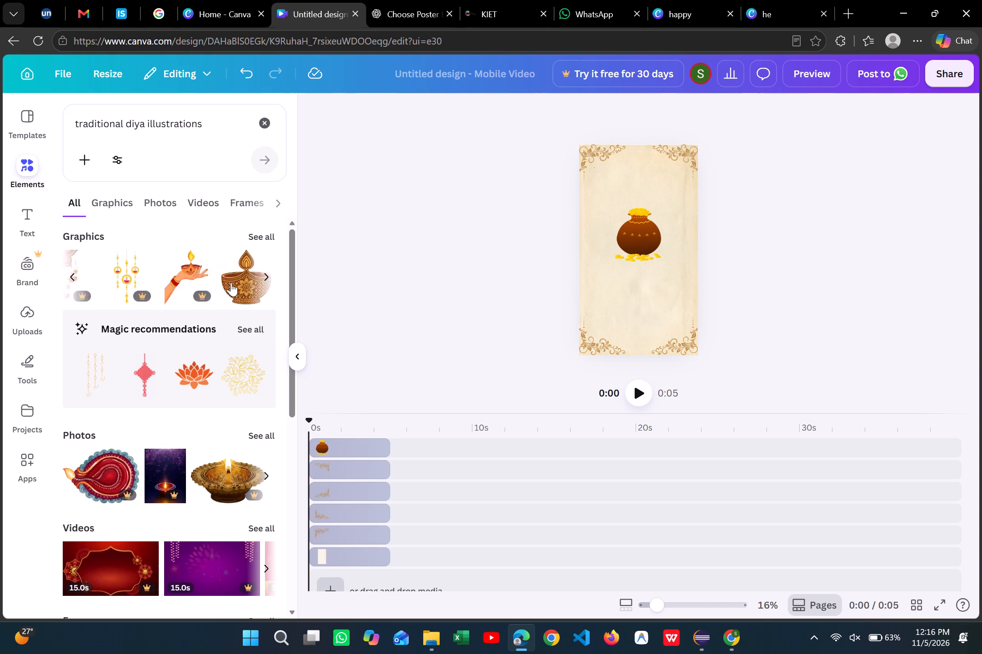
scroll(89, 288, left, 1)
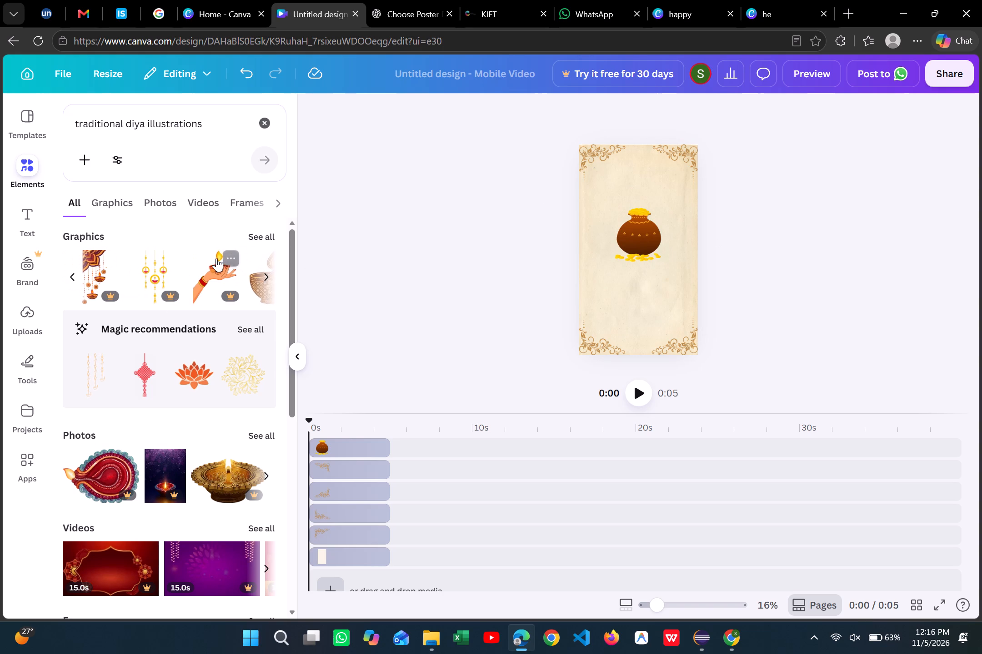
scroll(216, 258, left, 5)
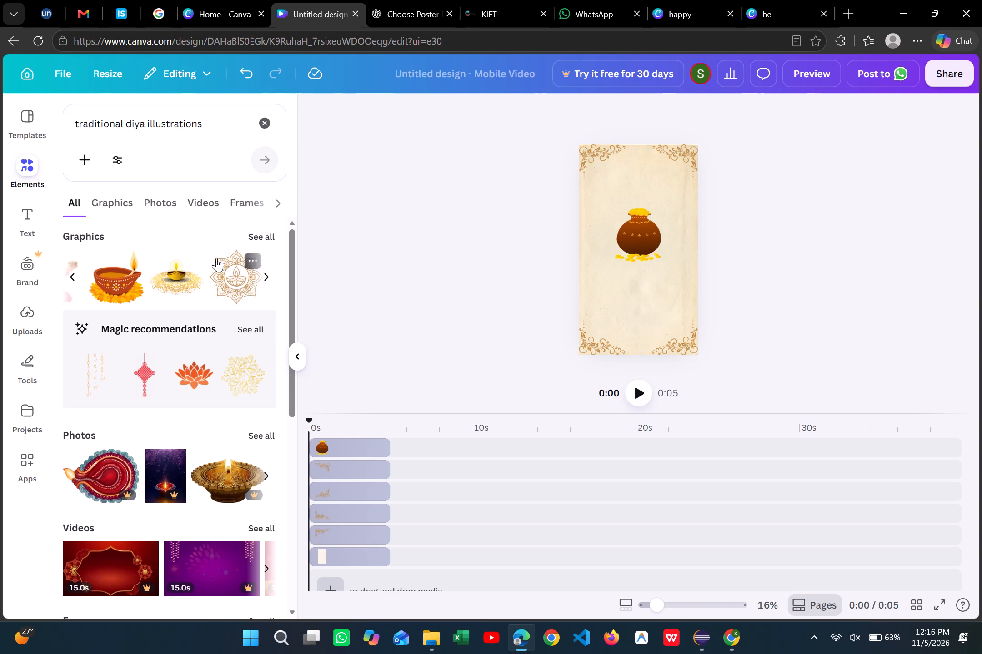
scroll(216, 258, left, 1)
Search the elements library for "golden rangoli".
click(269, 124)
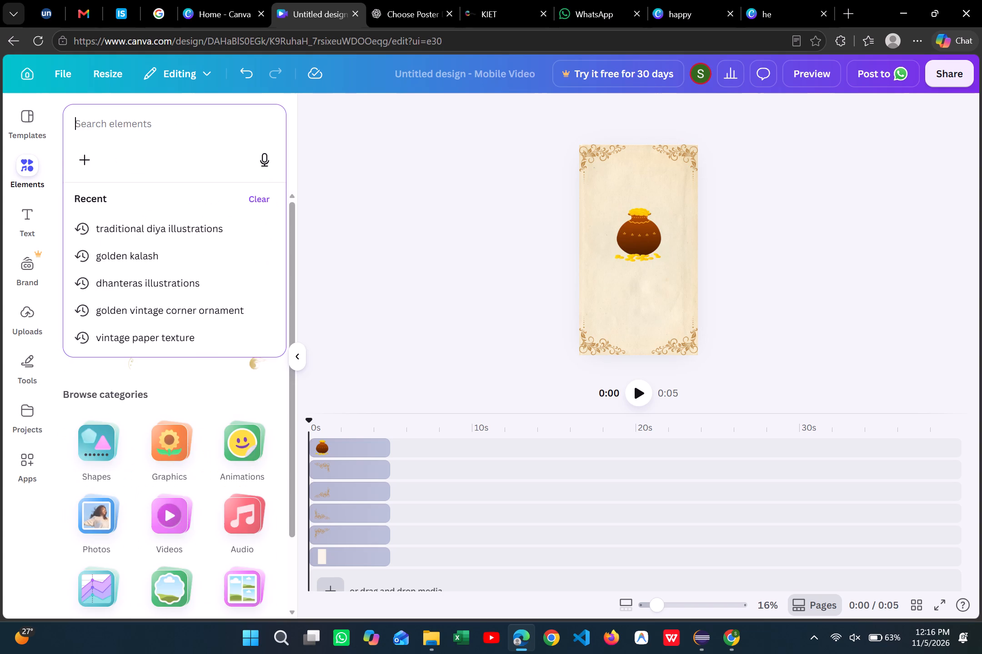
text(golden ranglo)
key(BackSpace)
key(BackSpace)
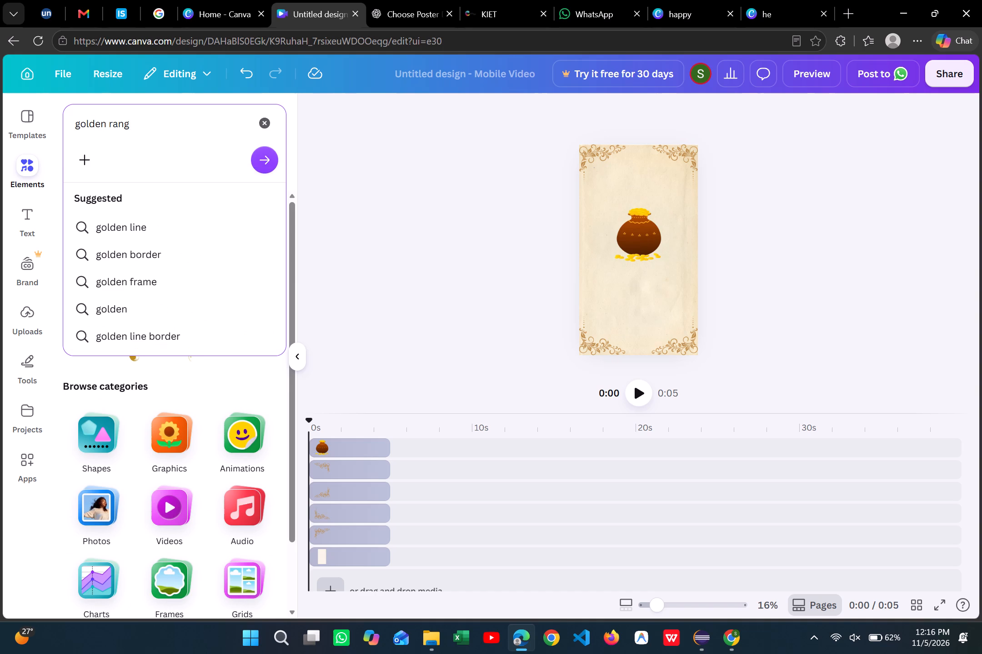
text(oli)
key(Return)
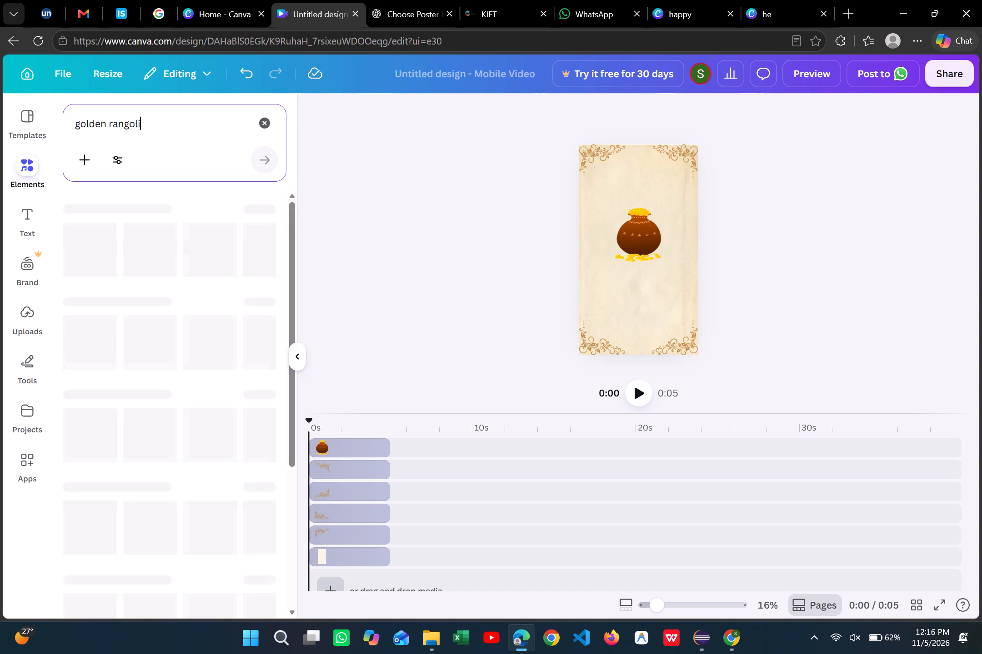
Browse the golden rangoli graphics and add the free round golden mandala with the scalloped circular edge to the page.
scroll(179, 255, left, 2)
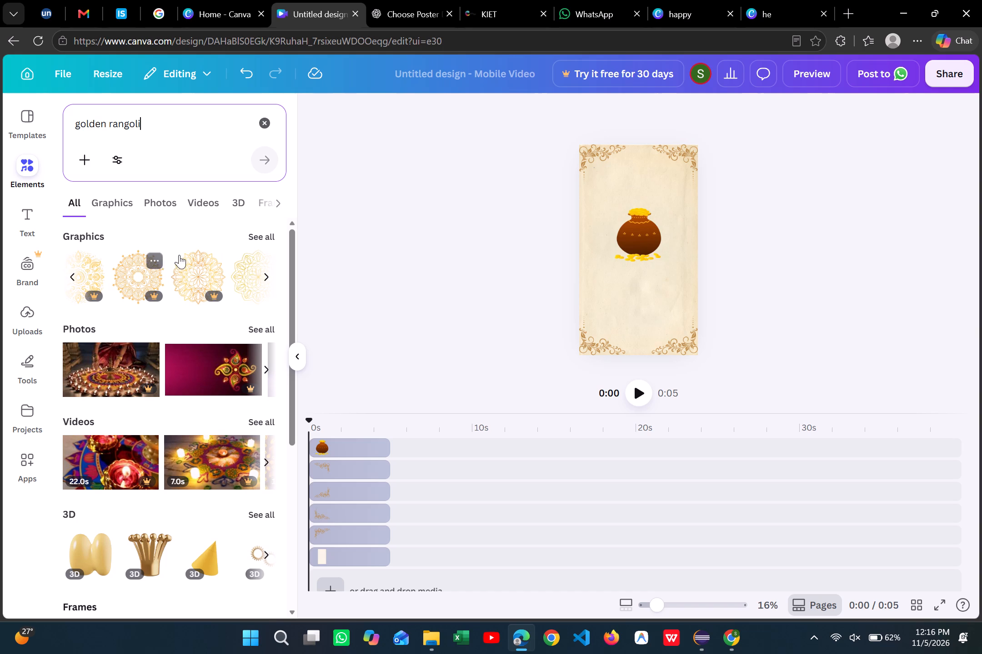
scroll(179, 255, left, 4)
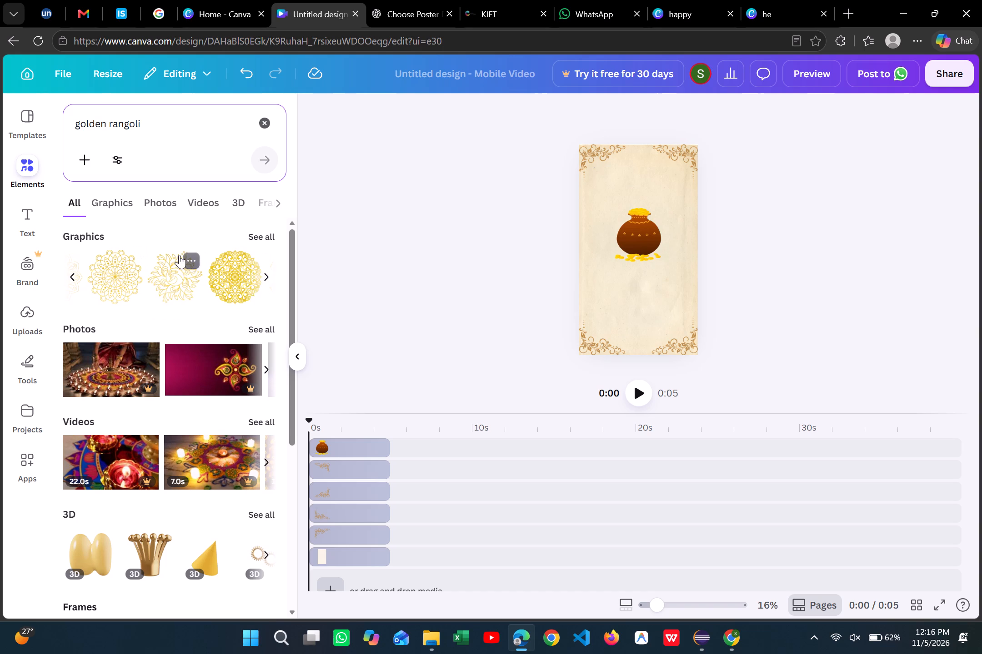
scroll(179, 255, right, 1)
click(190, 270)
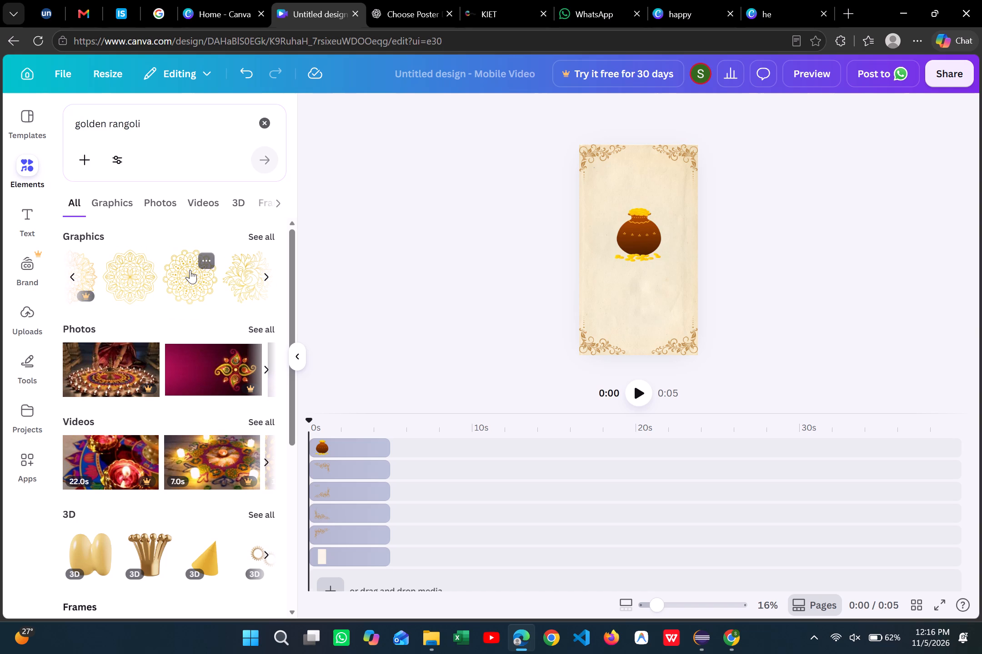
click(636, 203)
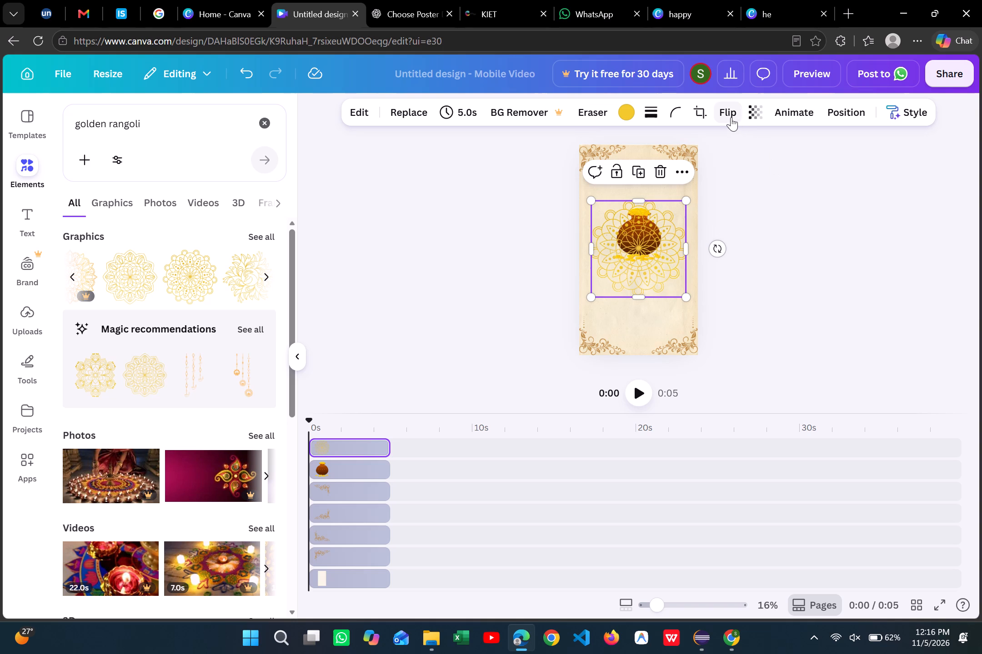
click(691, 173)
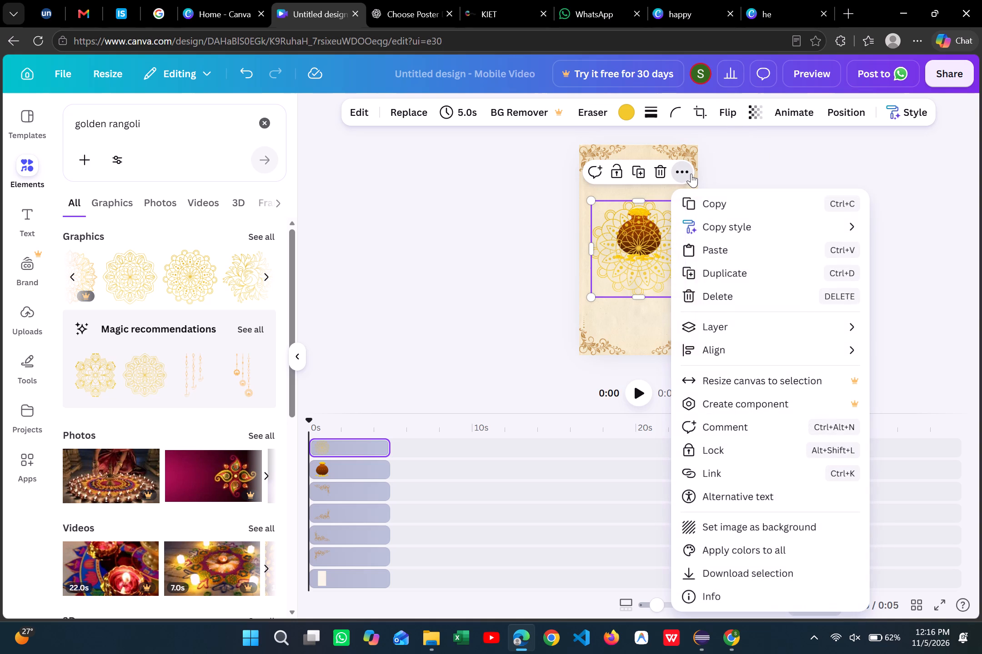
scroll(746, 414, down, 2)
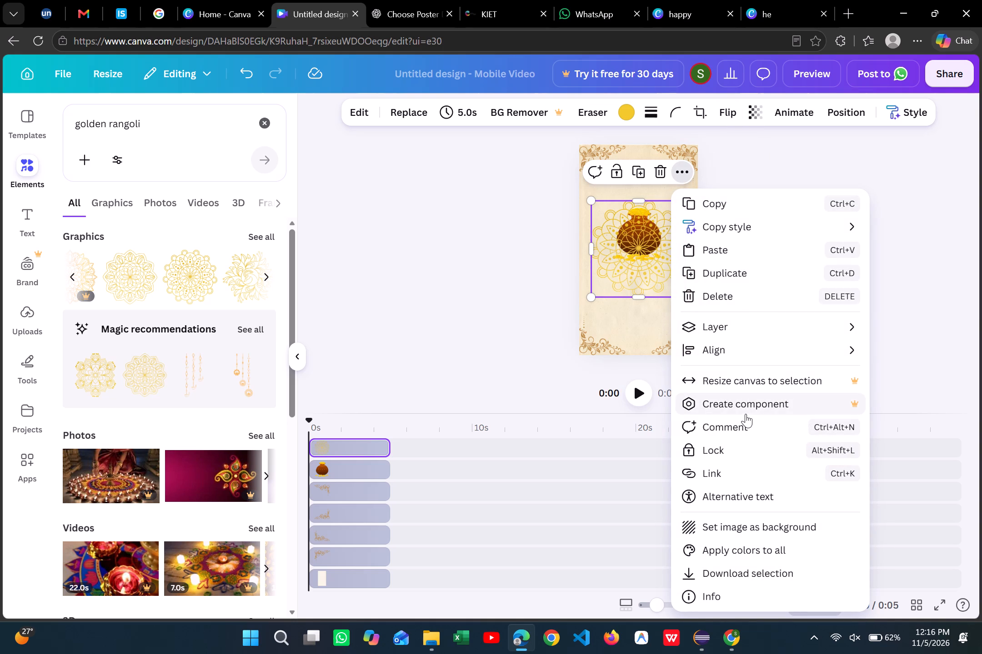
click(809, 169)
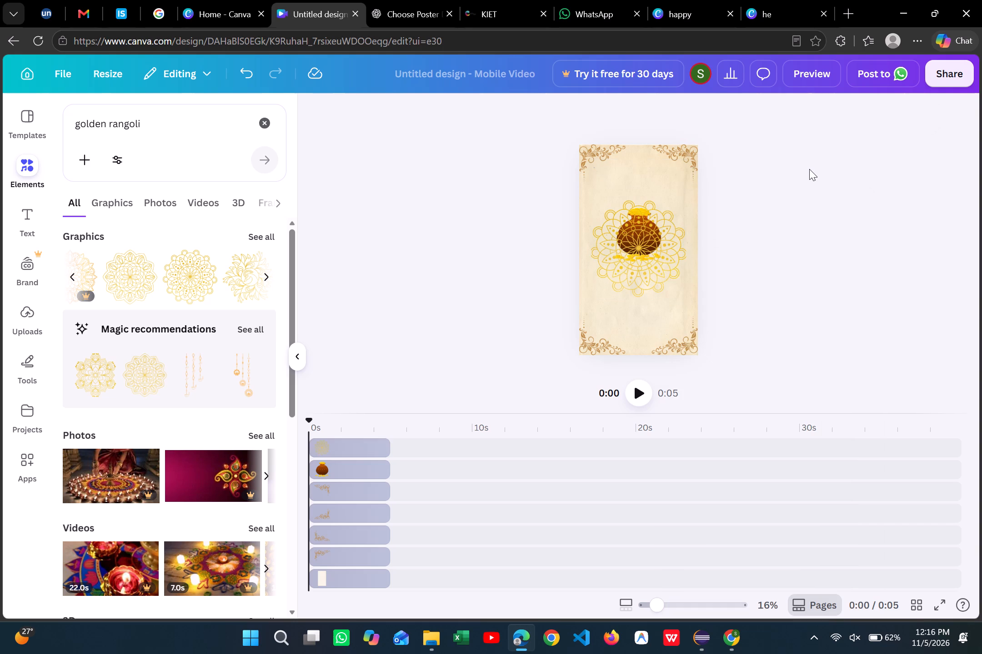
Move the golden rangoli down into the page's lower half, horizontally centred beneath the kalash.
drag(635, 274, 632, 342)
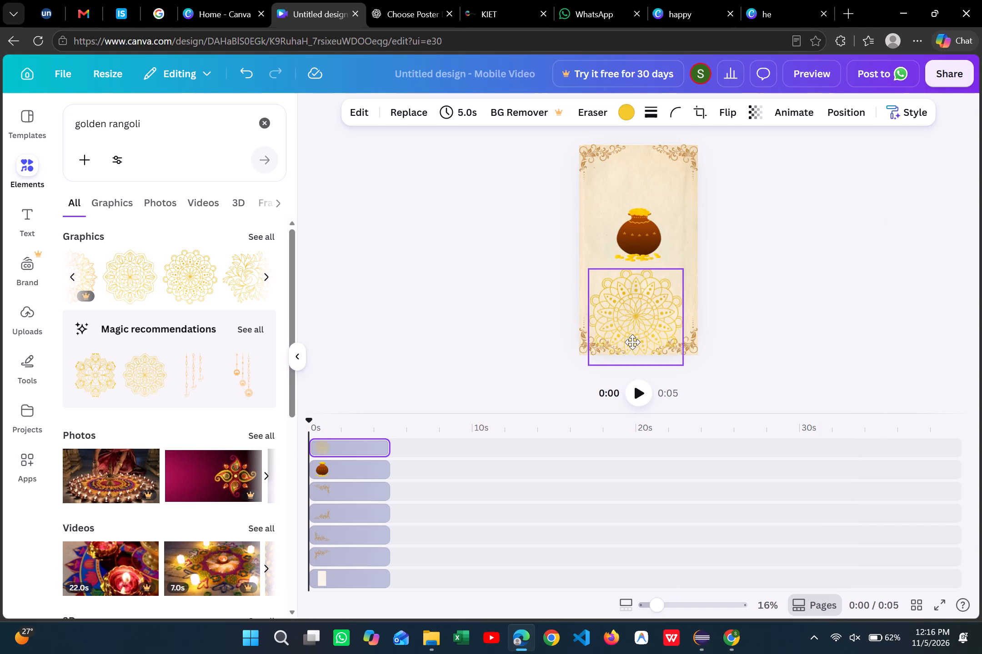
drag(632, 342, 633, 307)
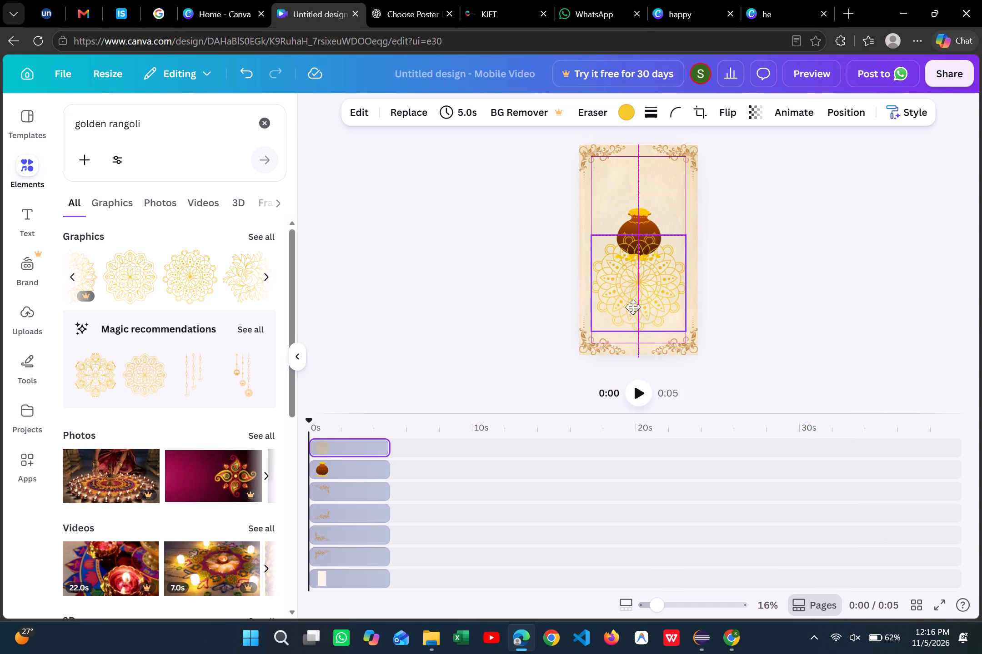
drag(633, 307, 633, 307)
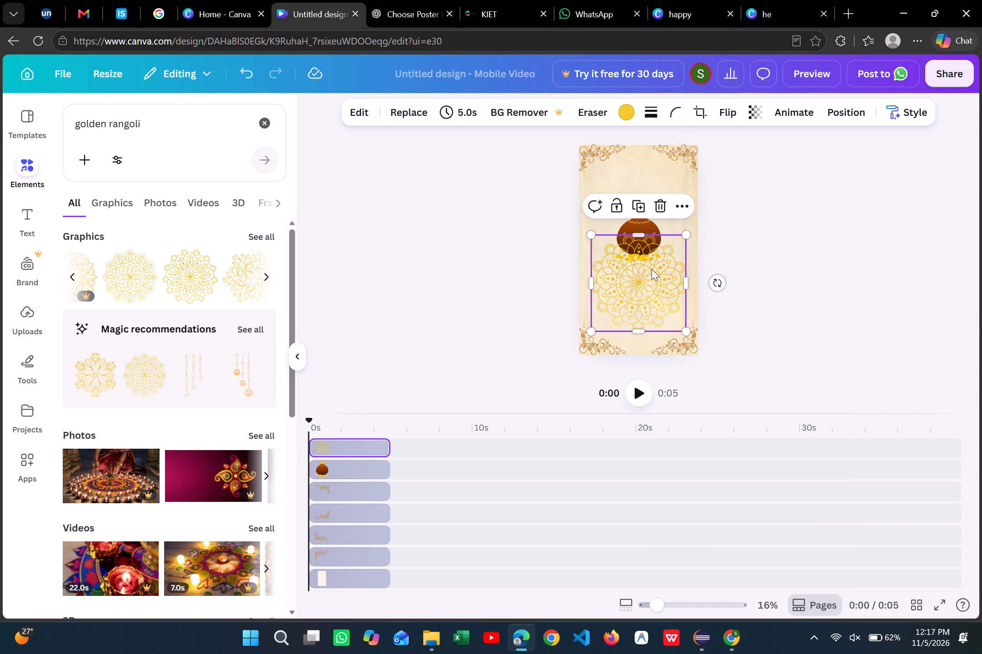
Bring the kalash forward in front of the golden rangoli and move it down onto the rangoli's centre.
click(650, 224)
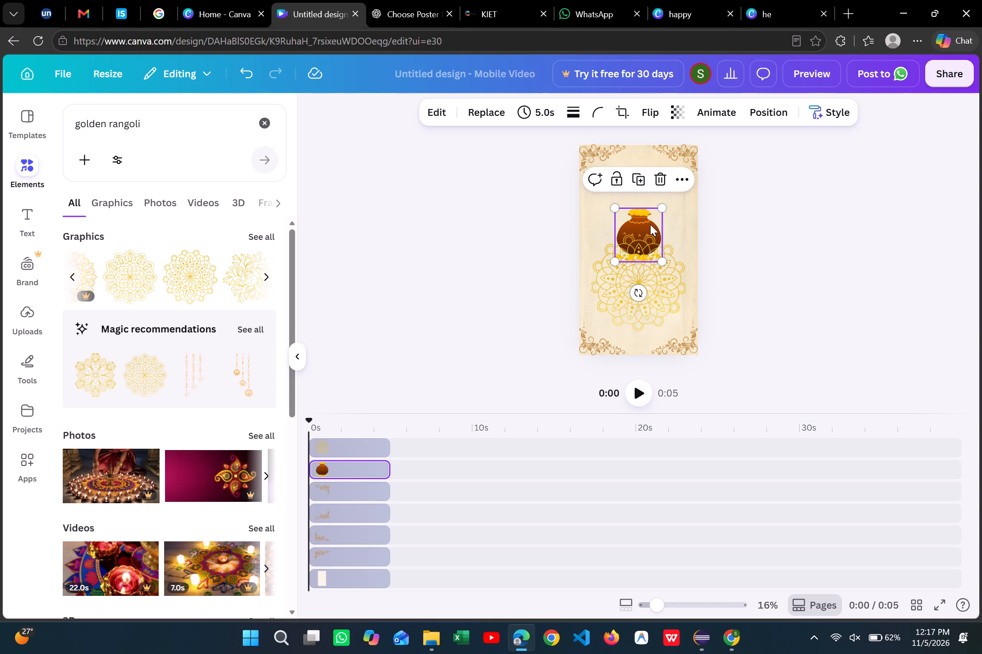
click(681, 178)
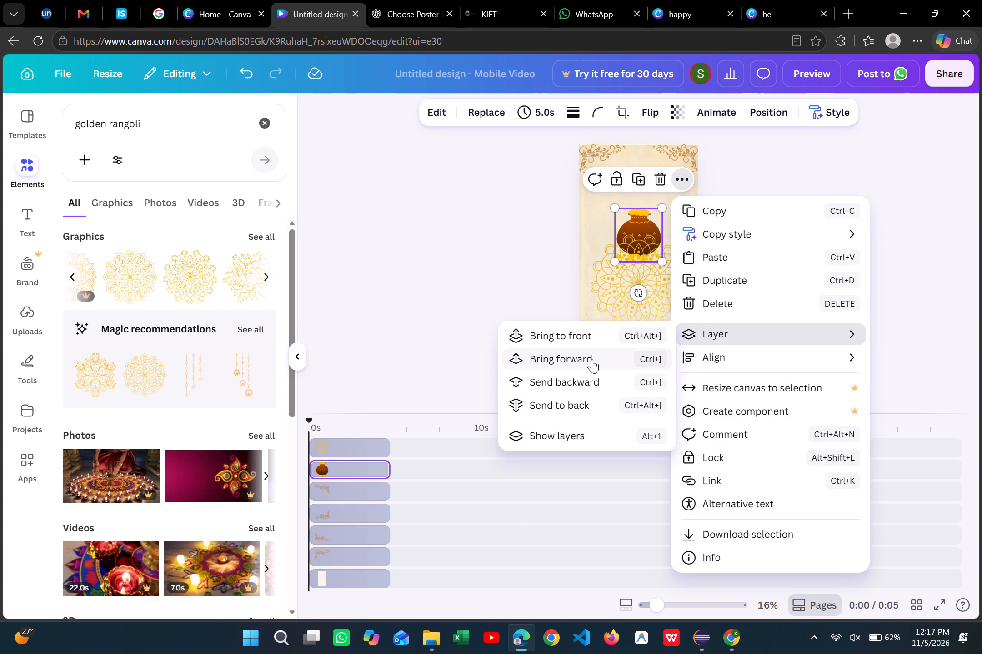
click(592, 359)
click(913, 200)
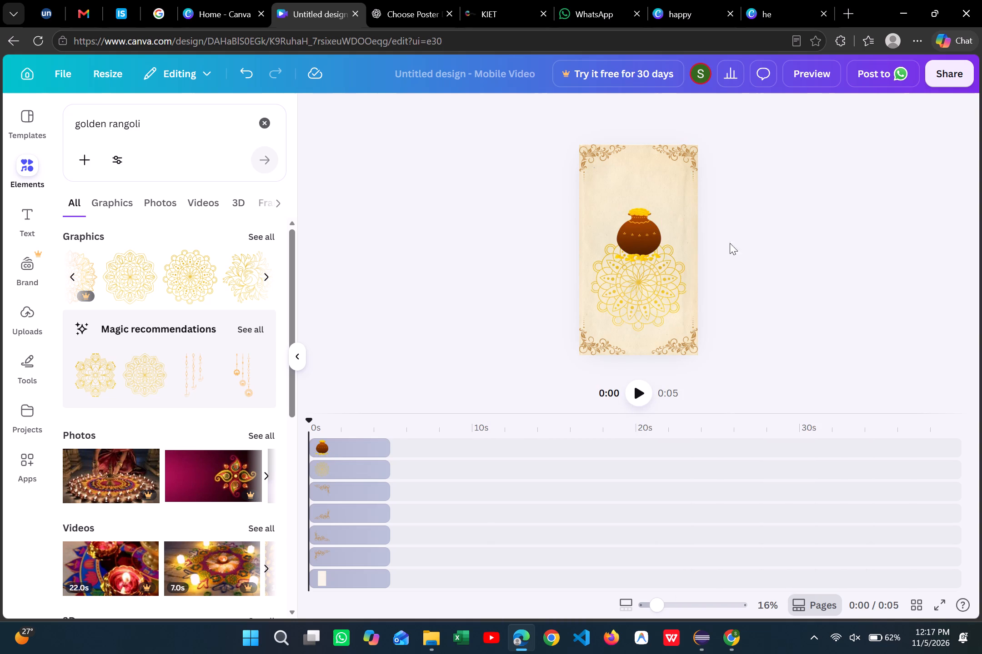
drag(635, 230, 634, 269)
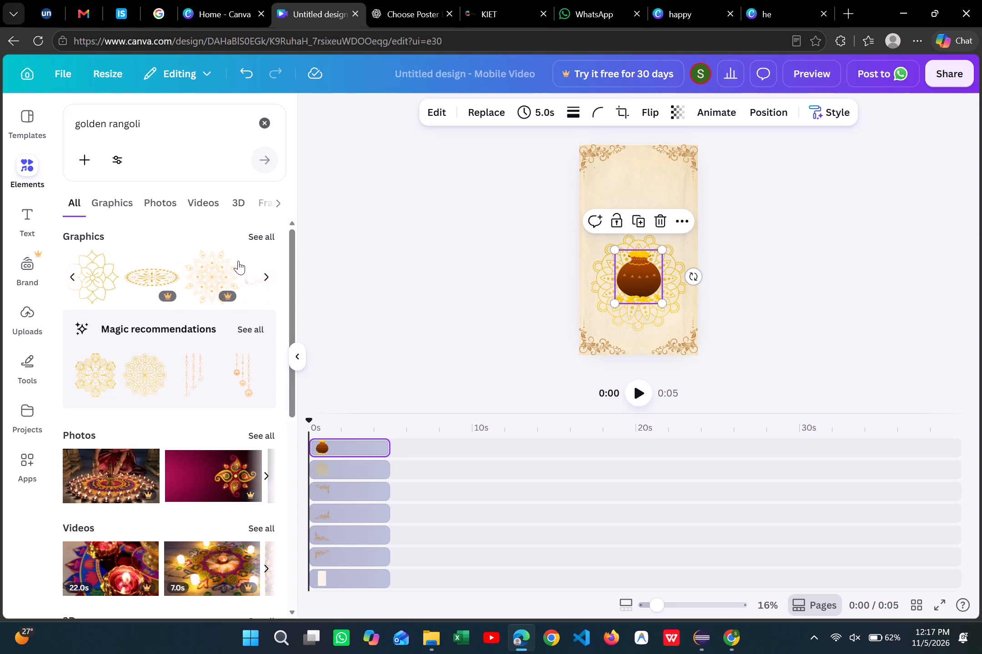
scroll(238, 261, left, 4)
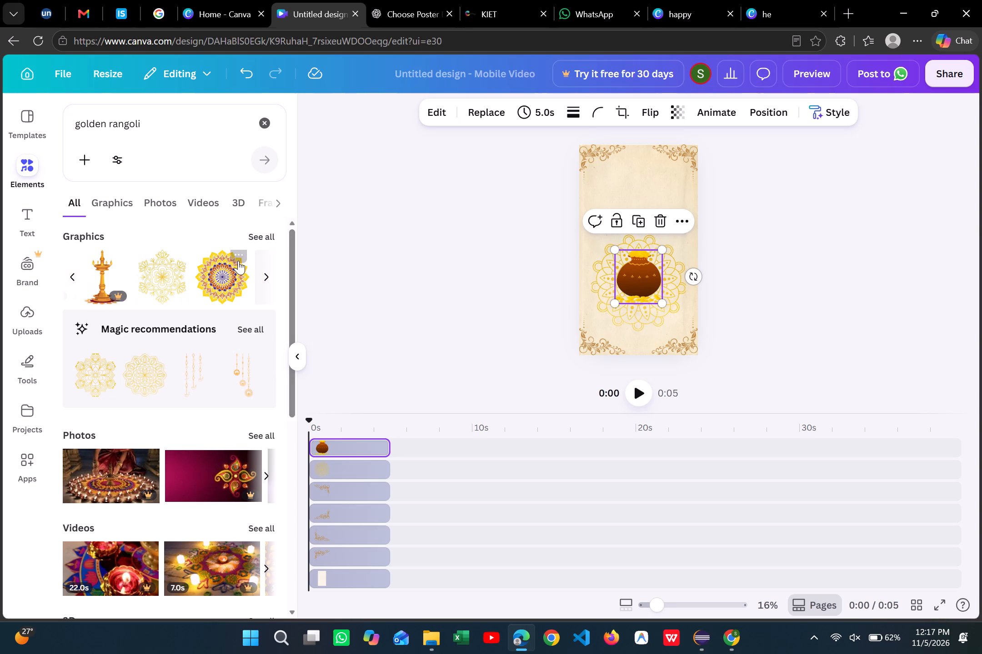
scroll(238, 261, left, 5)
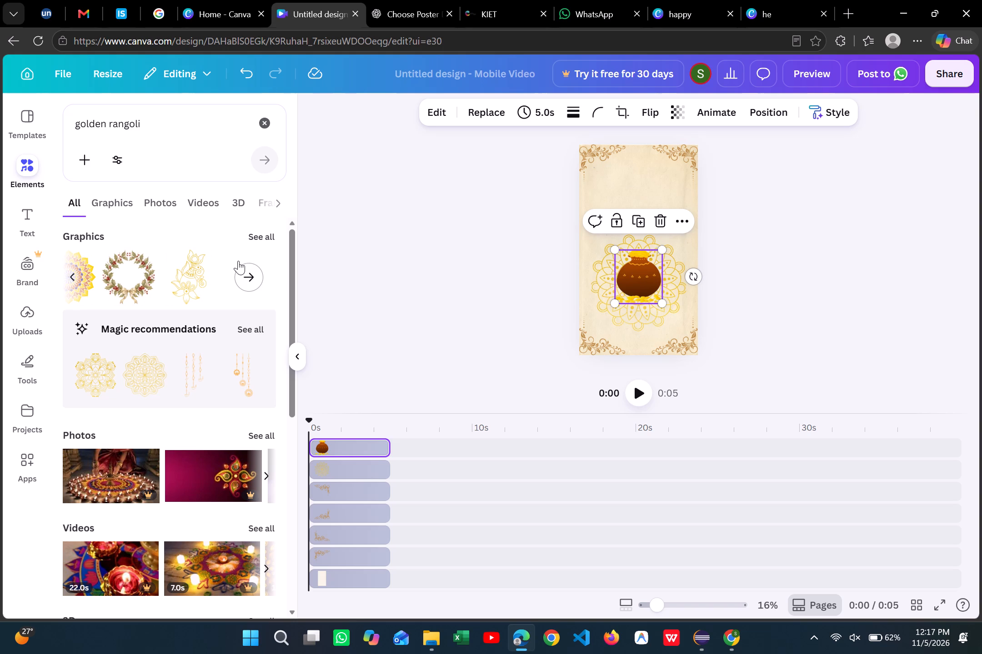
Search the elements library for "gold coins png".
triple_click(191, 133)
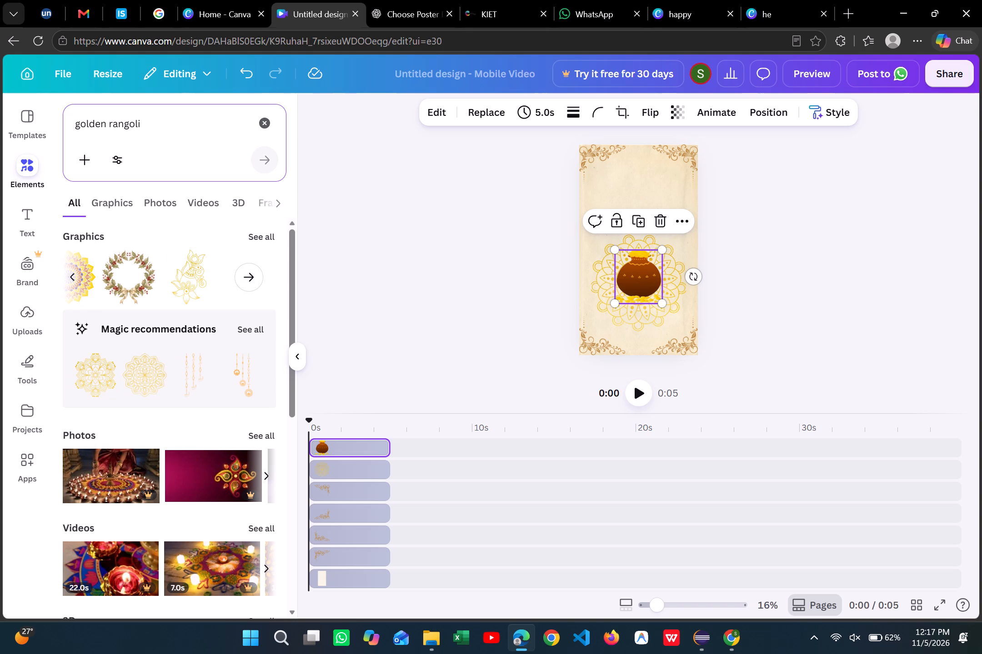
triple_click(152, 123)
click(152, 123)
text(gl)
key(BackSpace)
key(BackSpace)
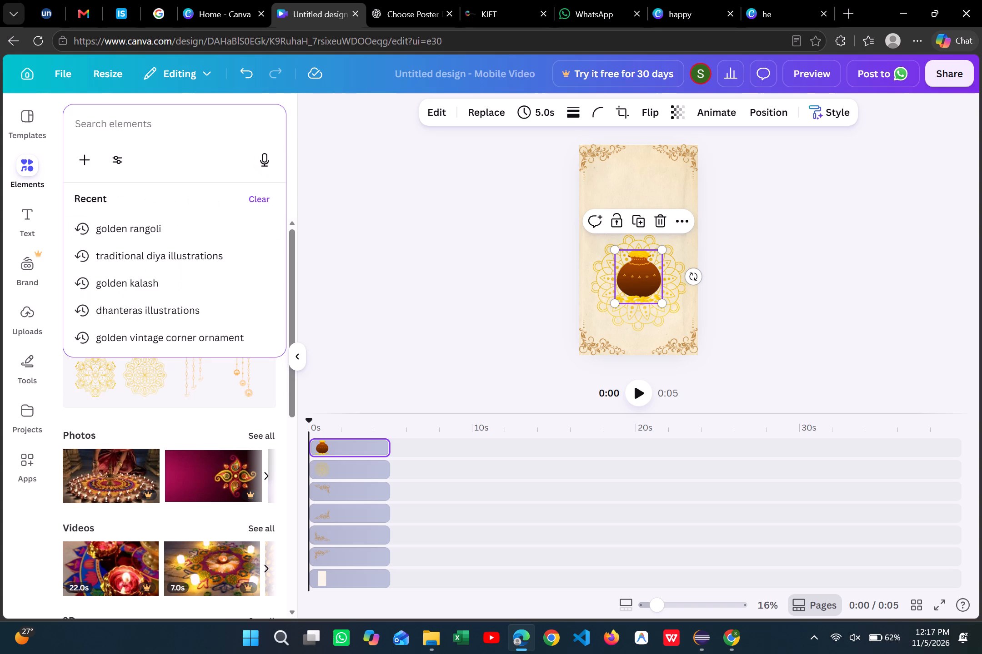
text(gold coins png)
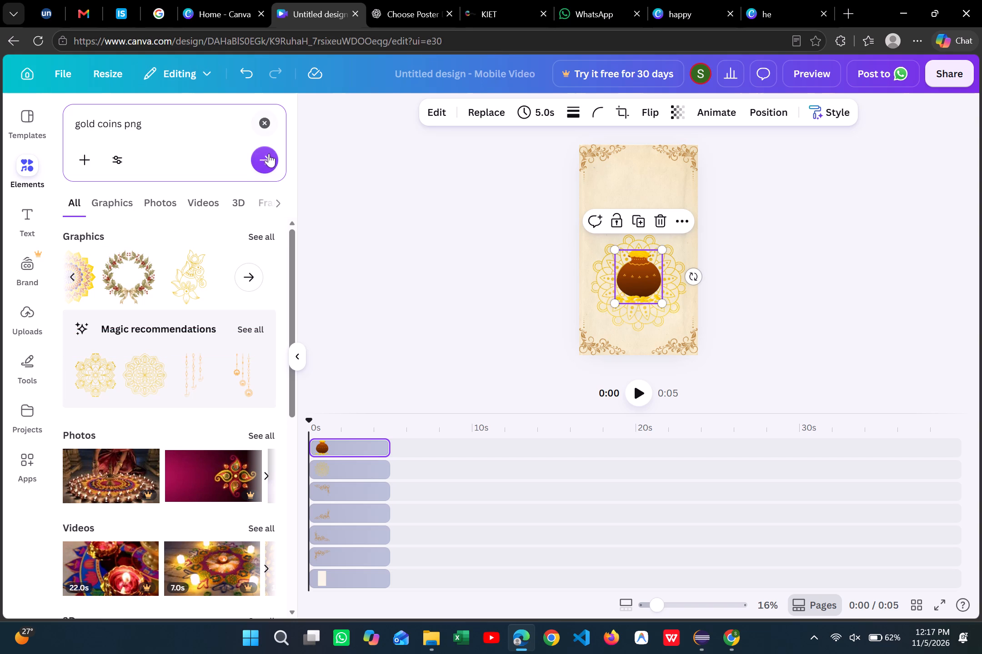
click(268, 154)
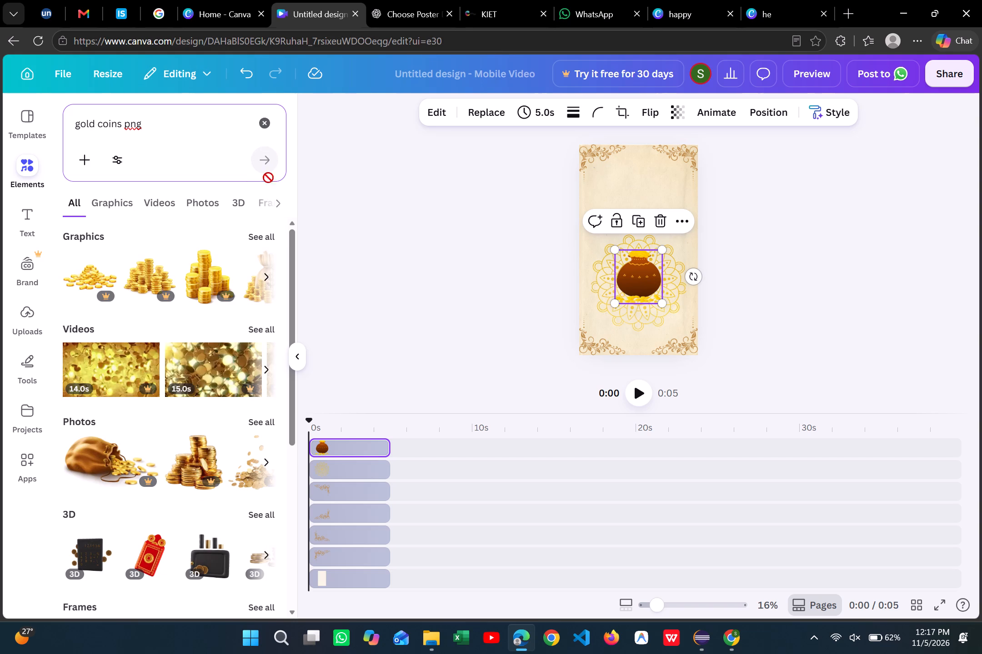
Add the flat strip of scattered yellow gold coins and place it below the kalash, across the rangoli's lower edge.
scroll(220, 279, left, 3)
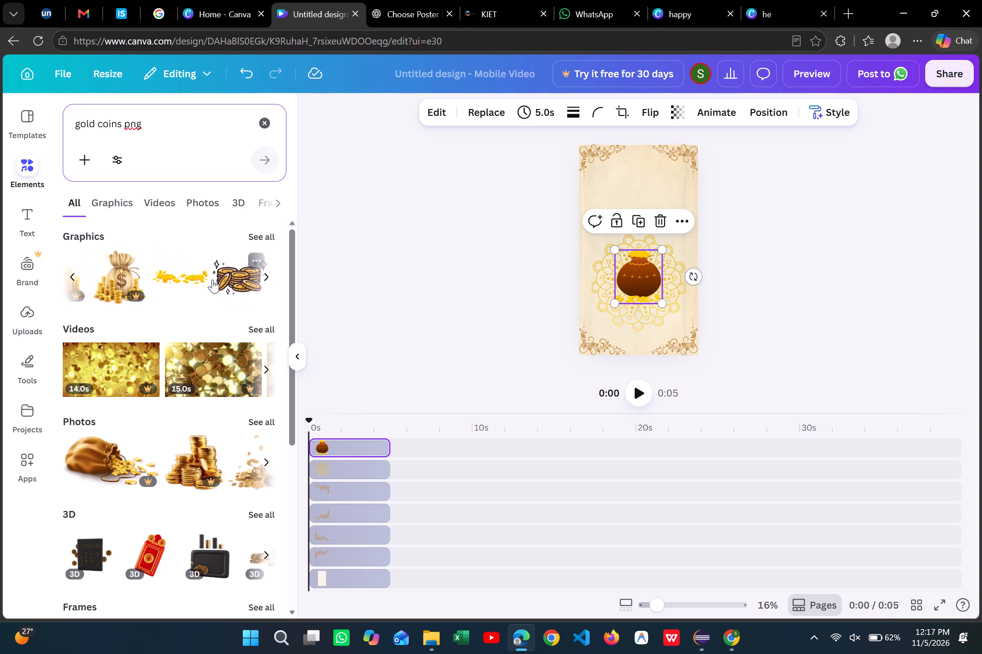
click(191, 277)
drag(651, 252, 646, 322)
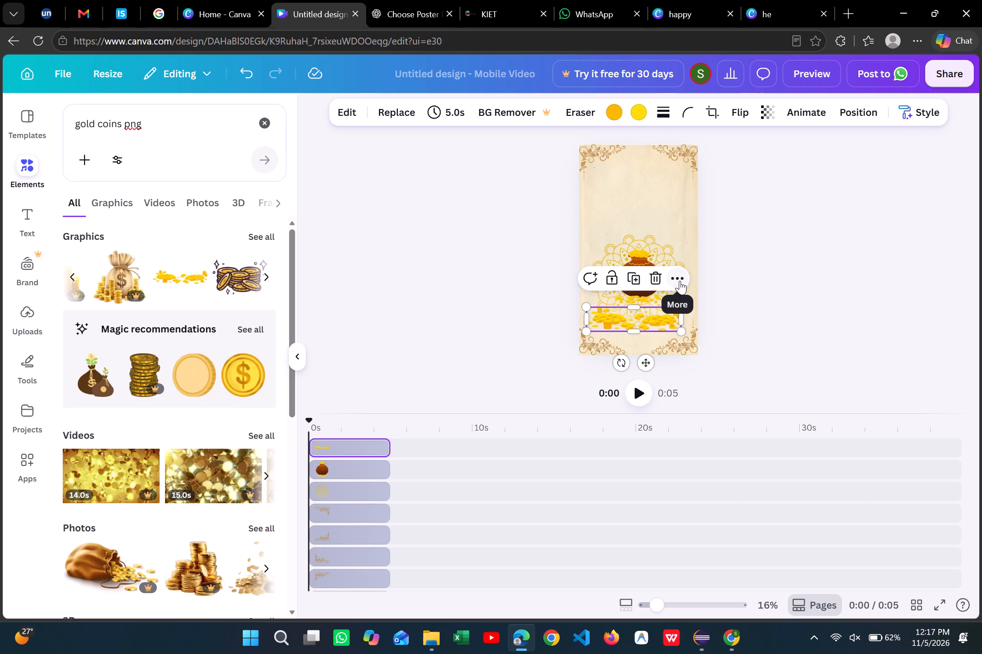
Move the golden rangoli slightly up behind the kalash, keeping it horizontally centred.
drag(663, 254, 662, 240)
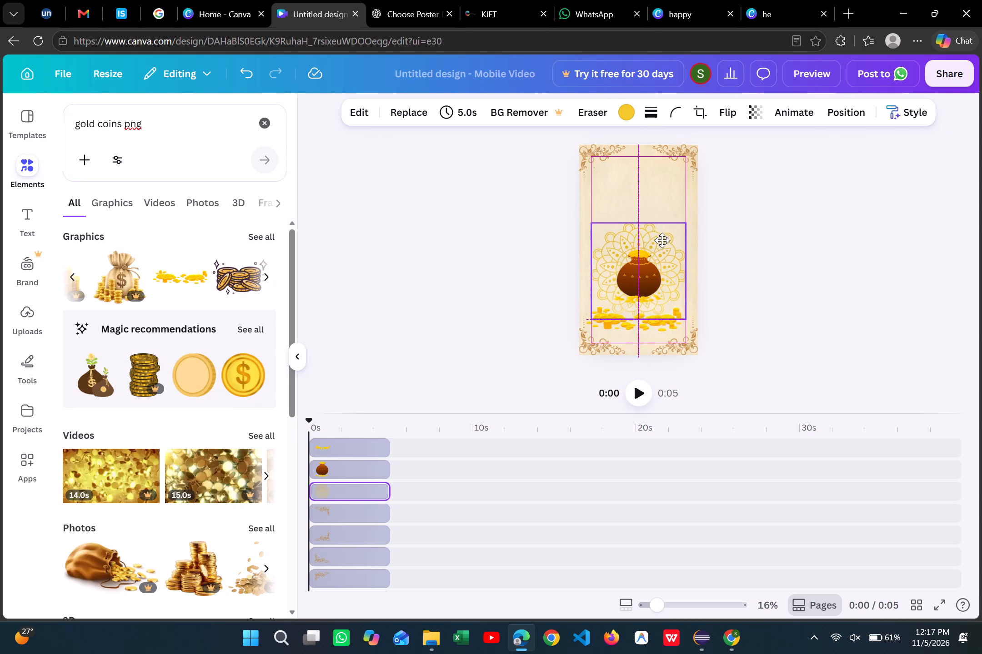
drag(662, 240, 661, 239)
Move the gold coin strip slightly down towards the bottom corner ornaments and widen it to about 945.
click(663, 317)
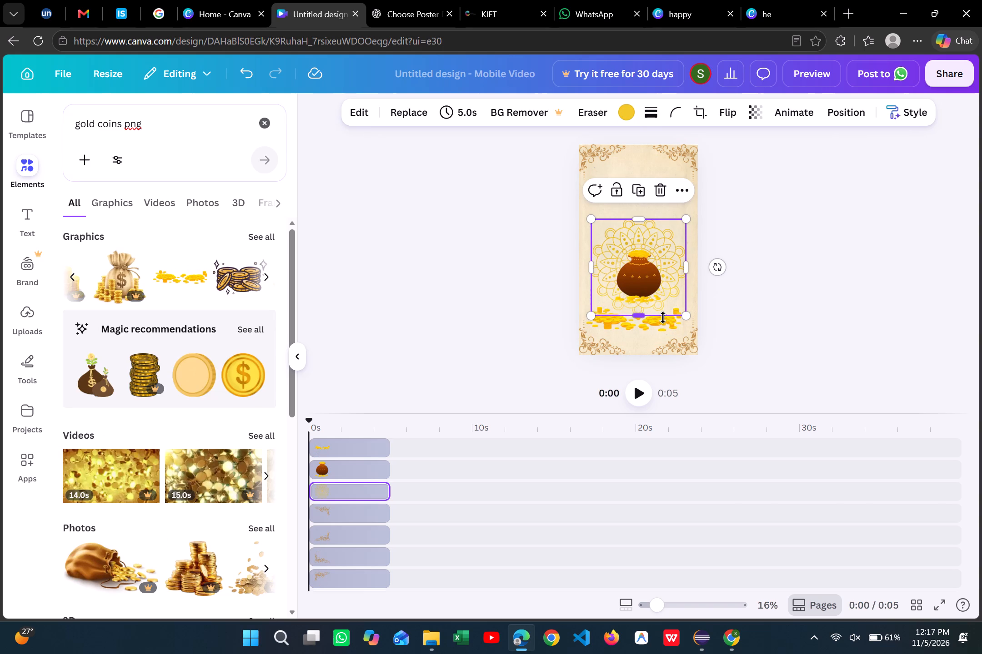
drag(662, 322, 664, 335)
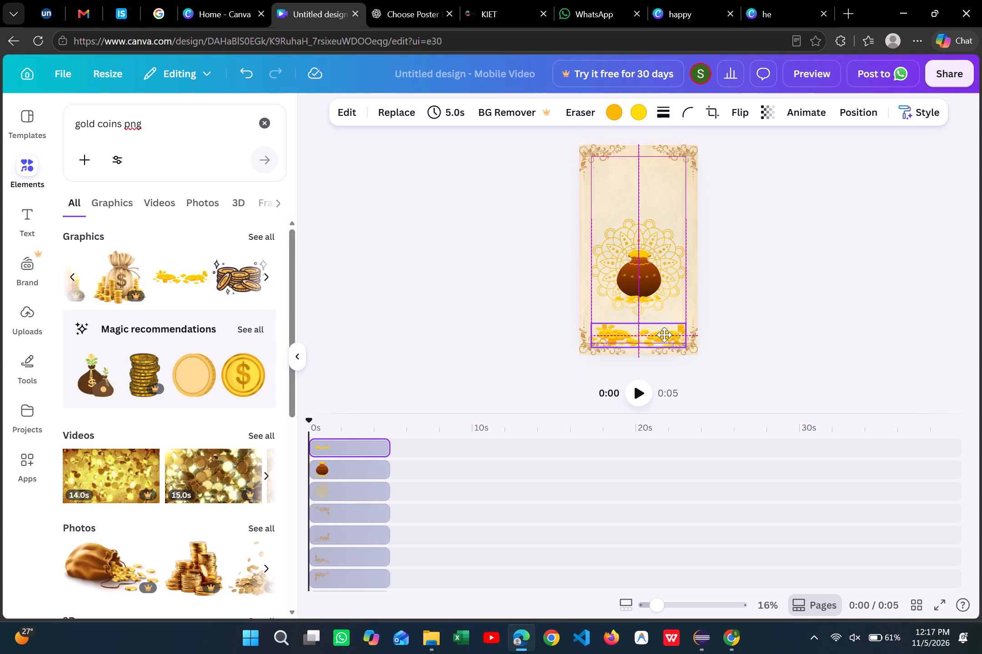
drag(664, 335, 662, 331)
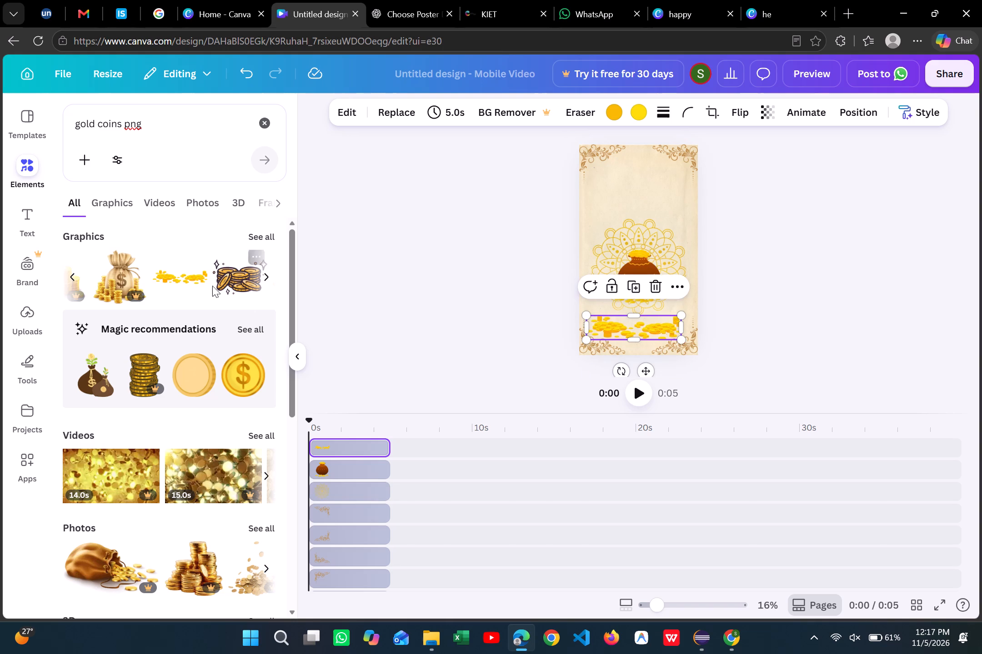
scroll(213, 283, left, 3)
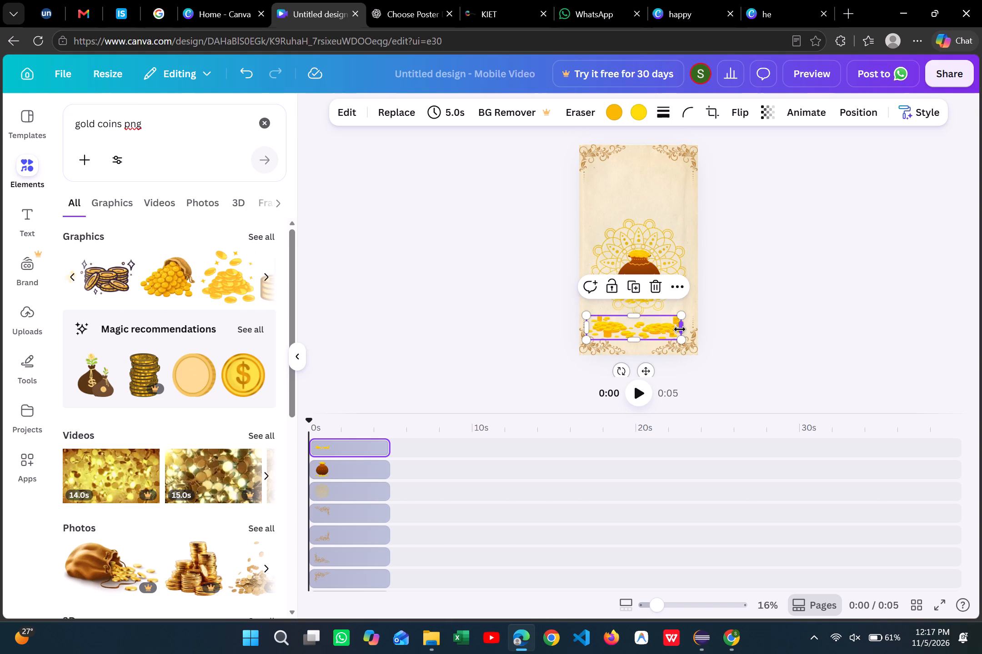
drag(680, 329, 688, 329)
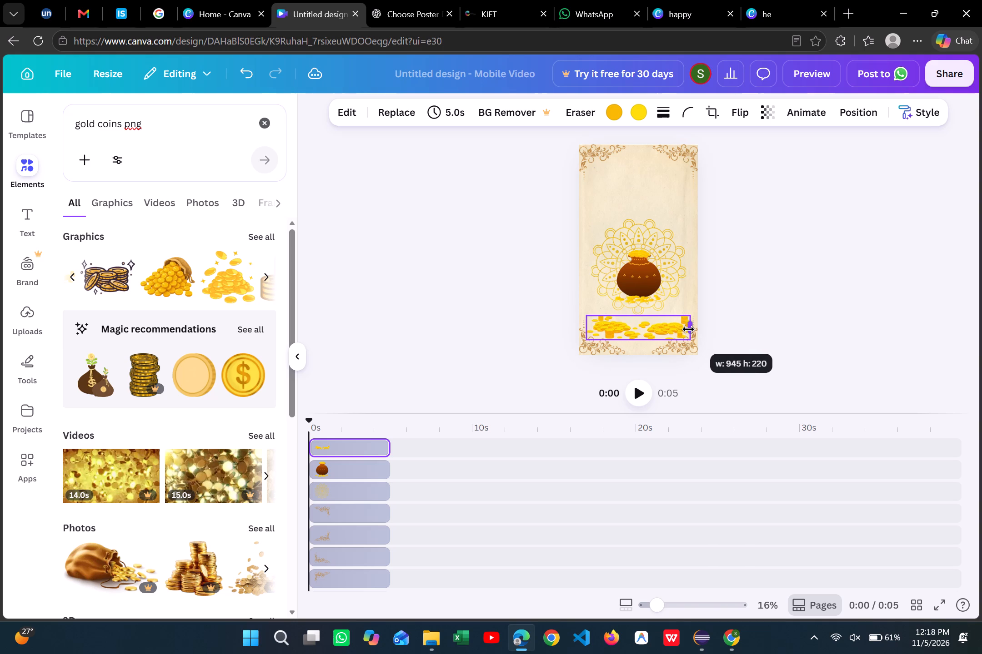
Move the golden rangoli down to overlap the coin strip and enlarge it to nearly the page's full width.
drag(672, 254, 672, 270)
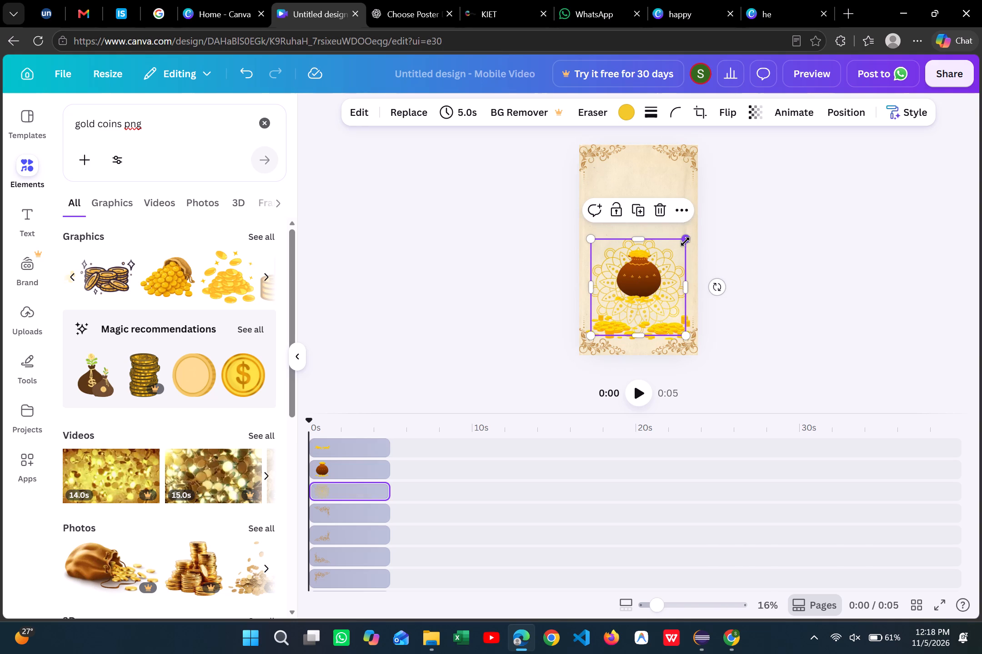
drag(685, 242, 696, 235)
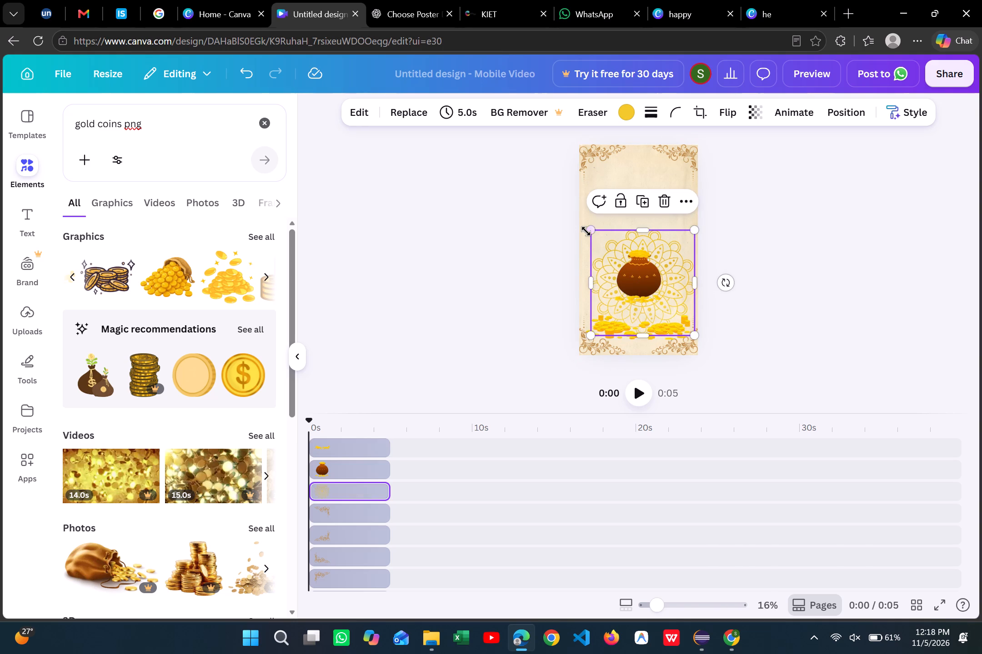
drag(586, 231, 575, 228)
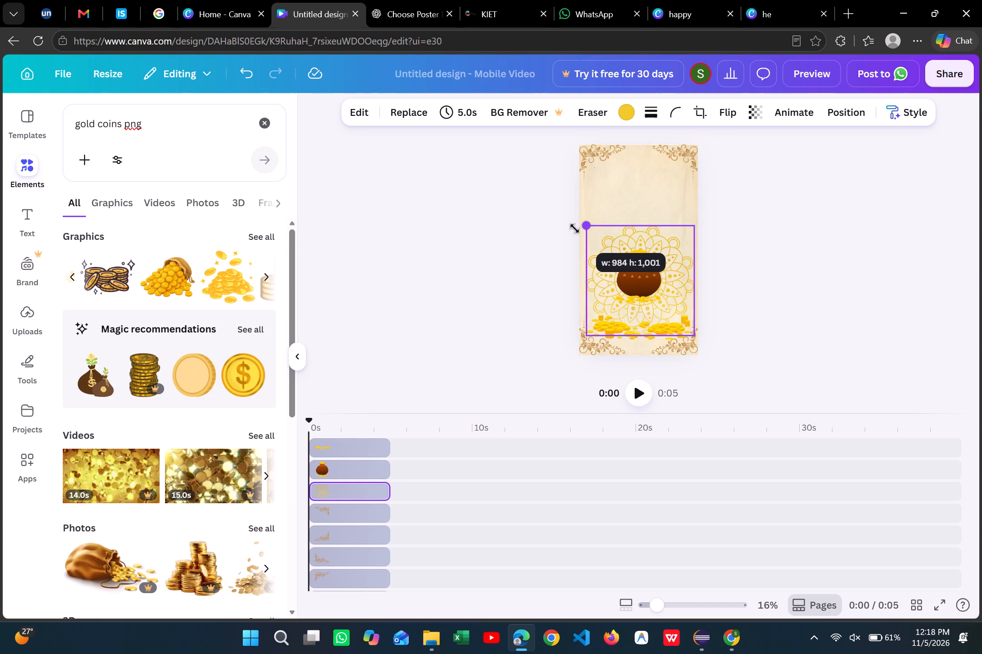
drag(575, 228, 571, 228)
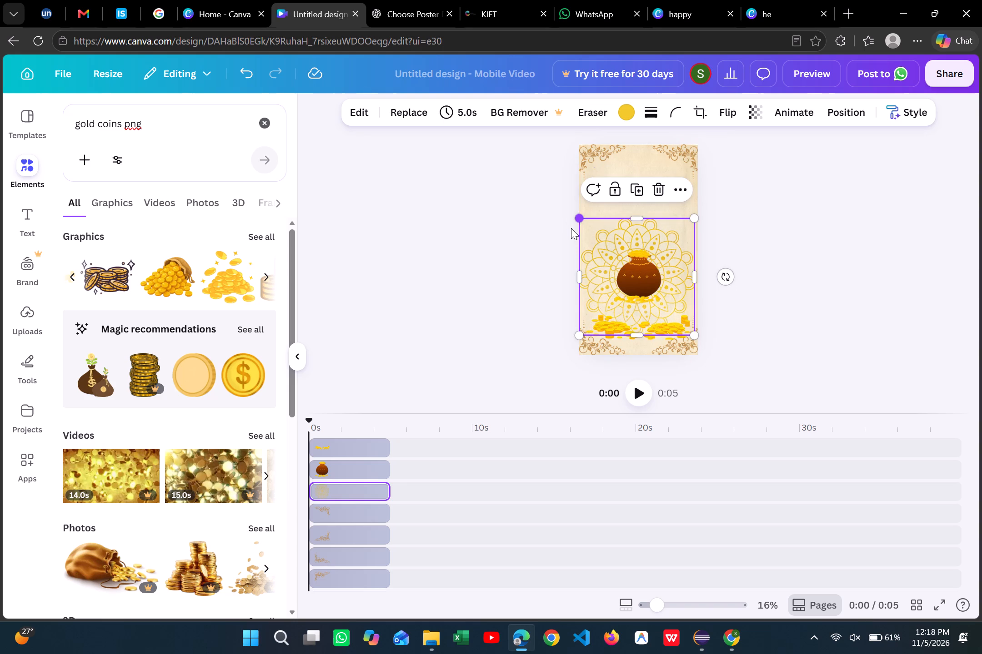
Shift the golden rangoli slightly sideways so it is horizontally centred on the page behind the kalash.
click(752, 237)
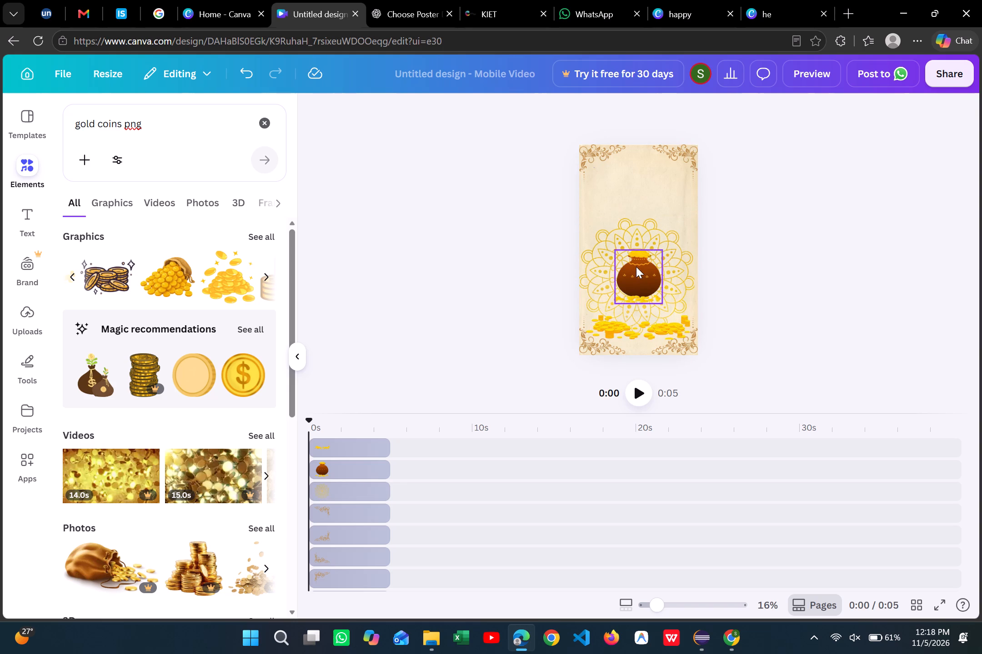
click(636, 267)
click(672, 282)
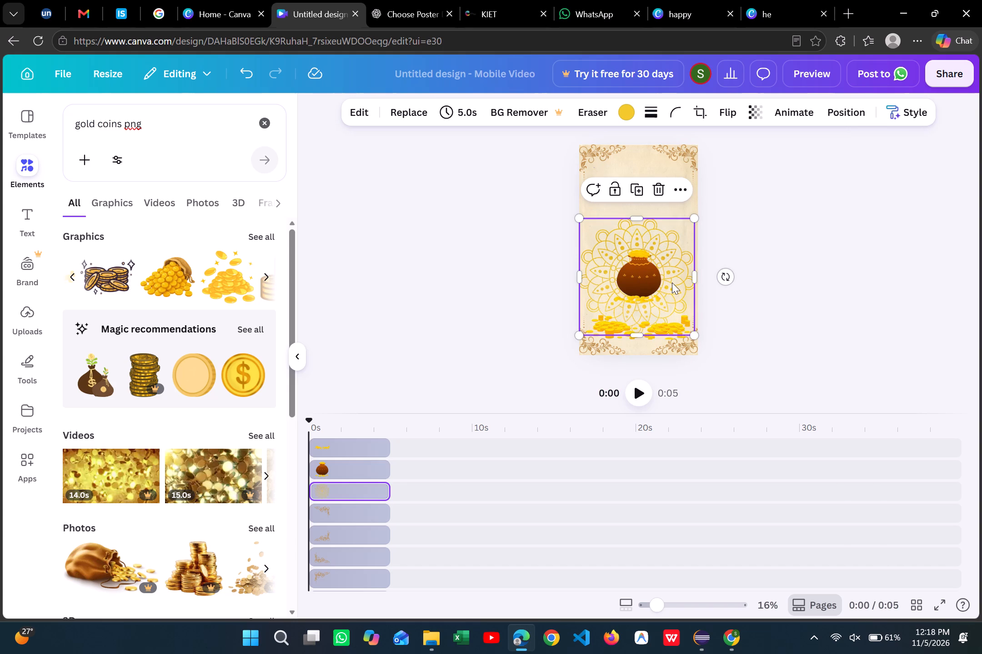
click(672, 282)
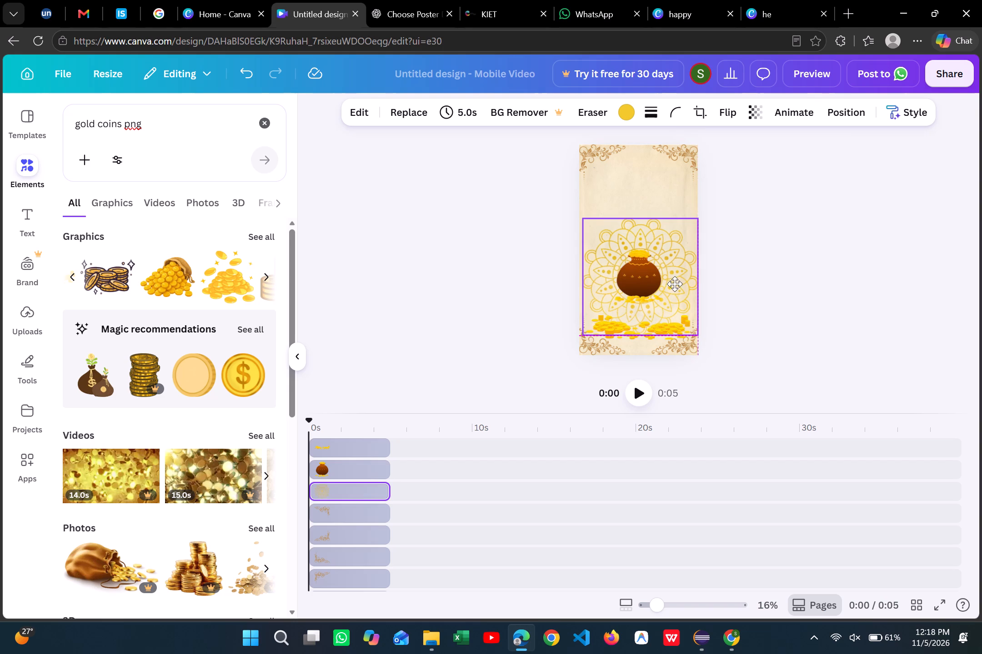
click(732, 303)
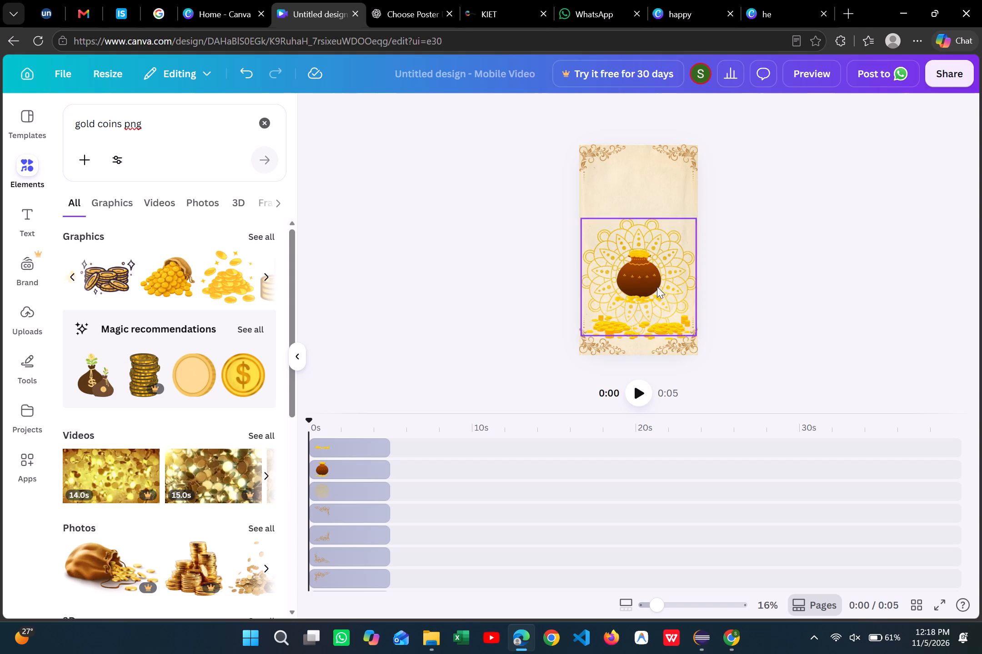
Move the kalash down to sit on the upper edge of the coin strip and enlarge it slightly.
drag(640, 284, 642, 302)
drag(618, 268, 615, 265)
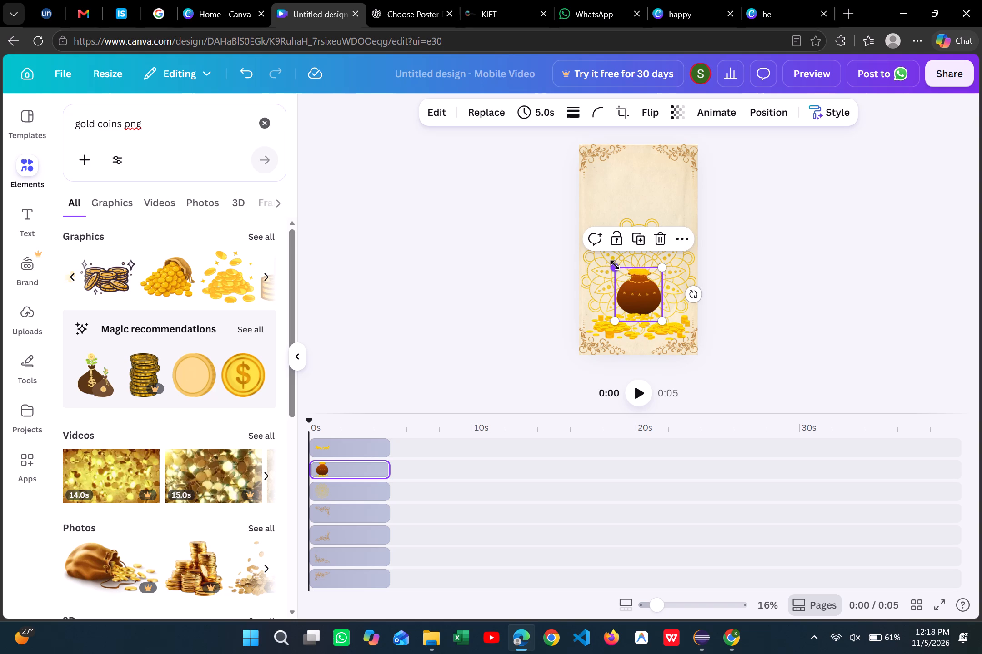
drag(615, 265, 612, 263)
click(641, 285)
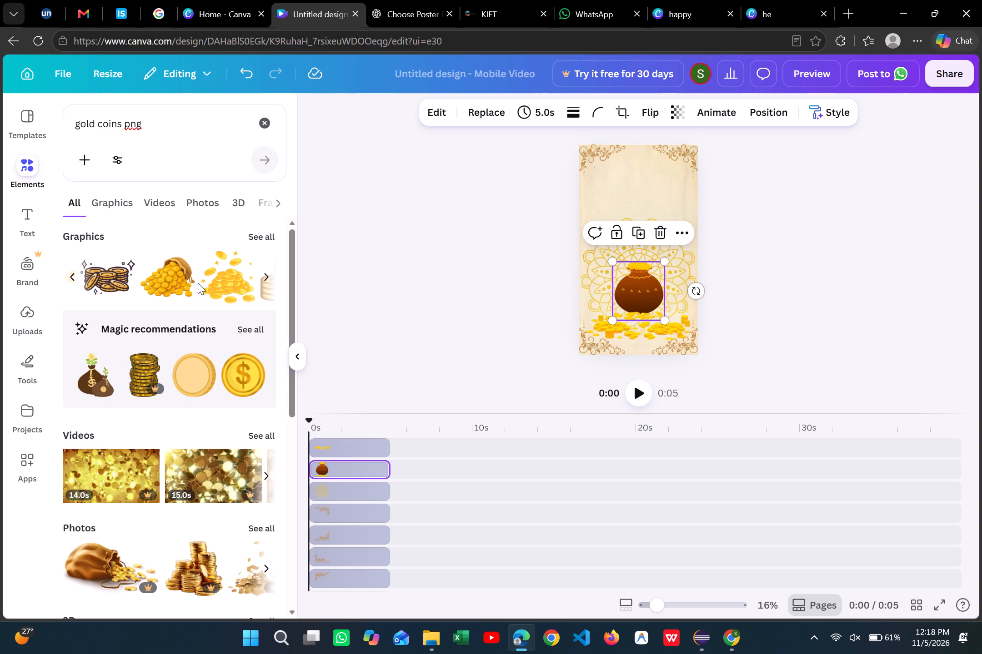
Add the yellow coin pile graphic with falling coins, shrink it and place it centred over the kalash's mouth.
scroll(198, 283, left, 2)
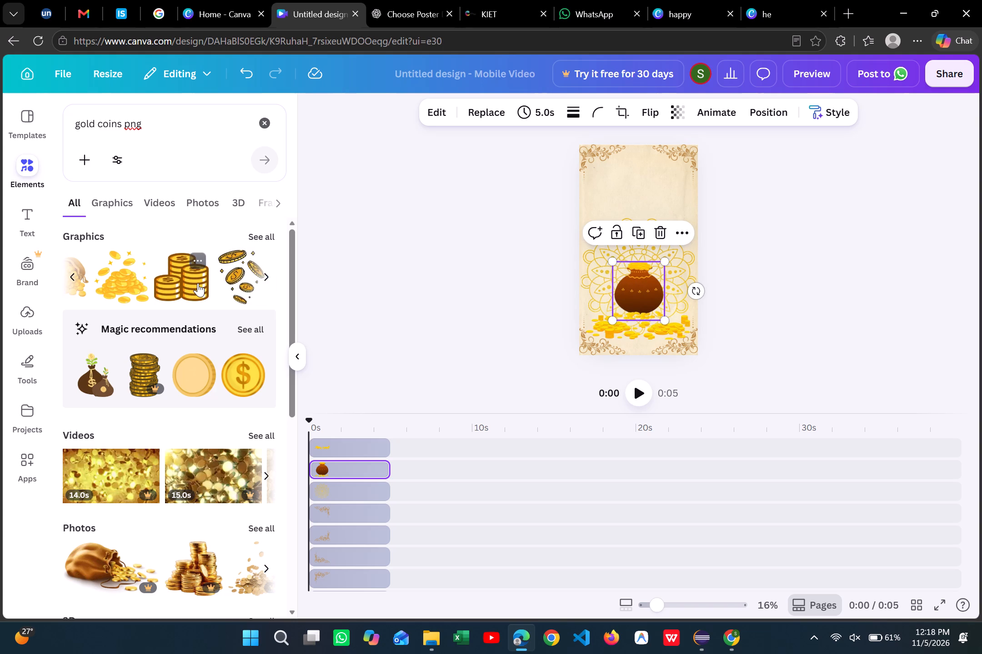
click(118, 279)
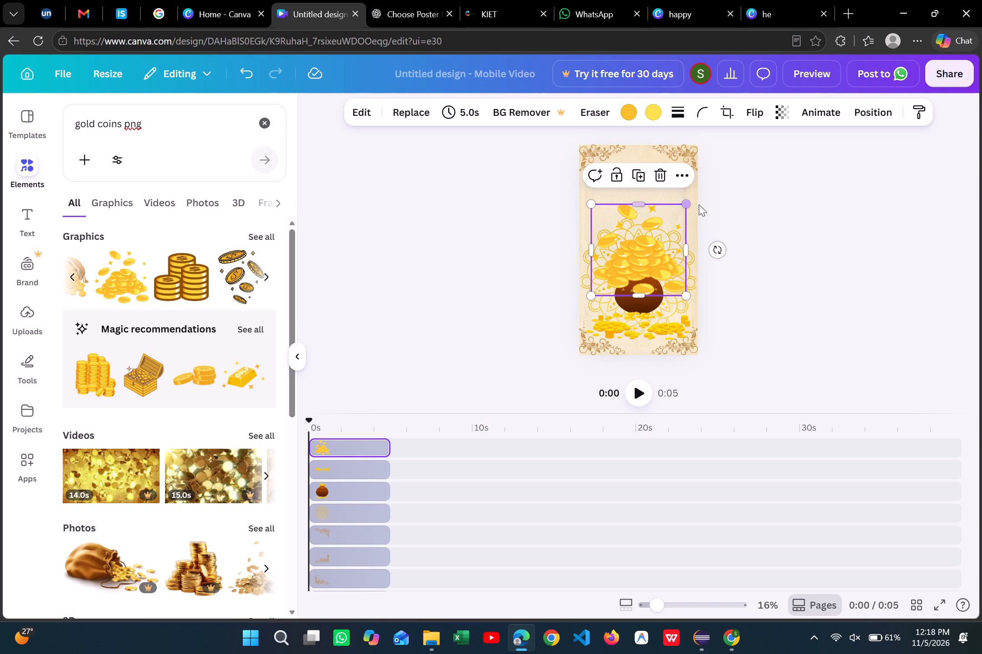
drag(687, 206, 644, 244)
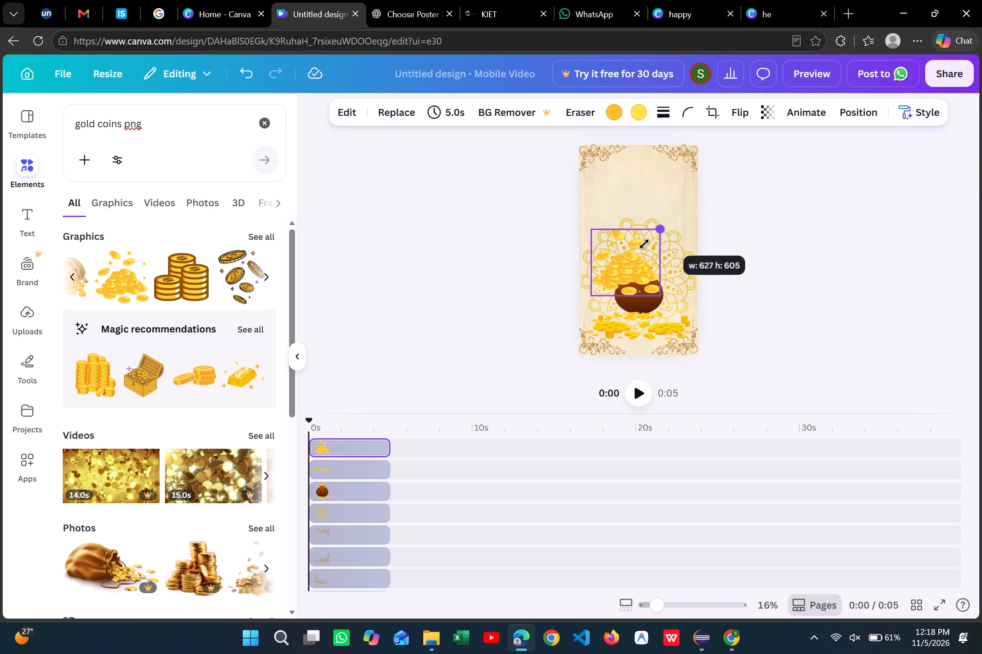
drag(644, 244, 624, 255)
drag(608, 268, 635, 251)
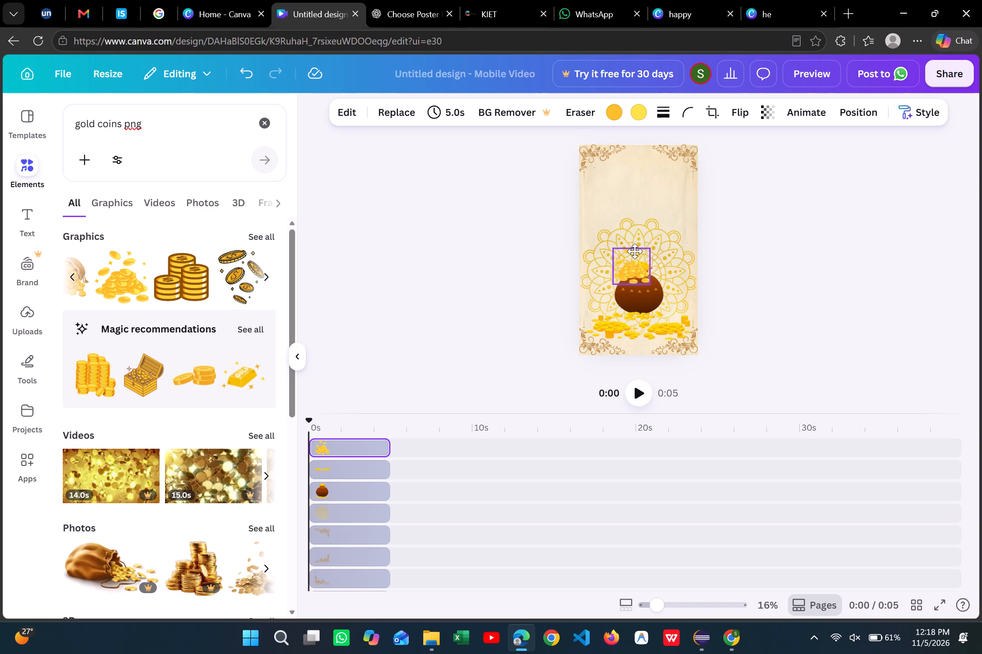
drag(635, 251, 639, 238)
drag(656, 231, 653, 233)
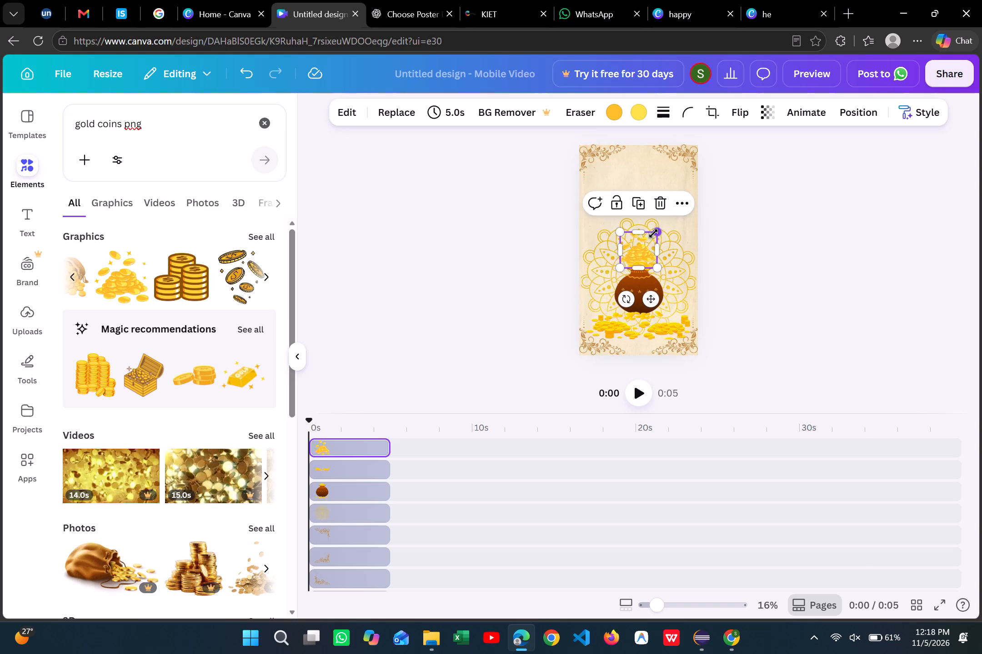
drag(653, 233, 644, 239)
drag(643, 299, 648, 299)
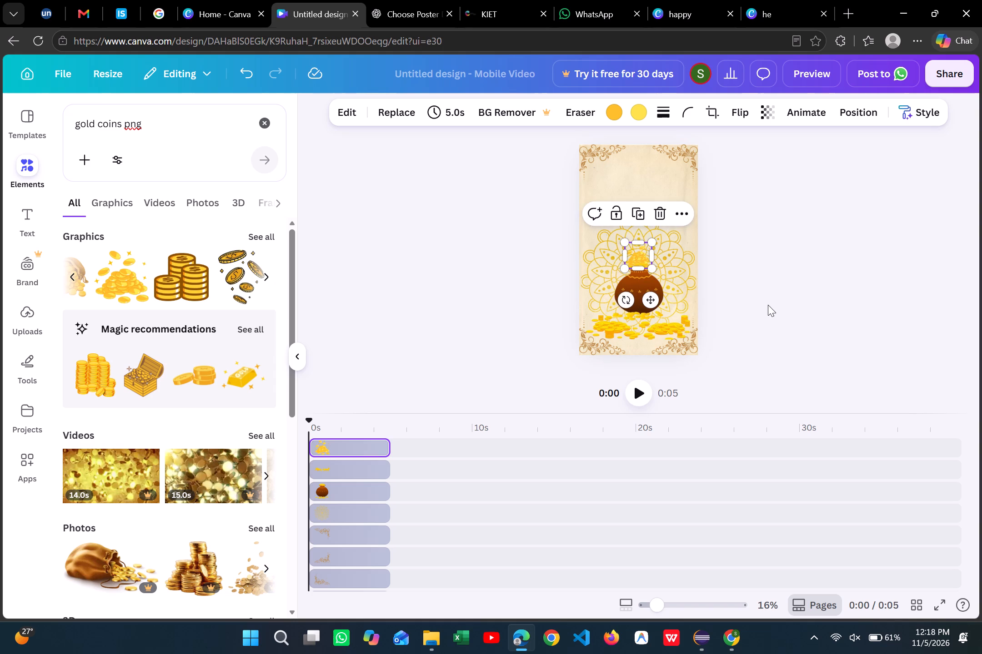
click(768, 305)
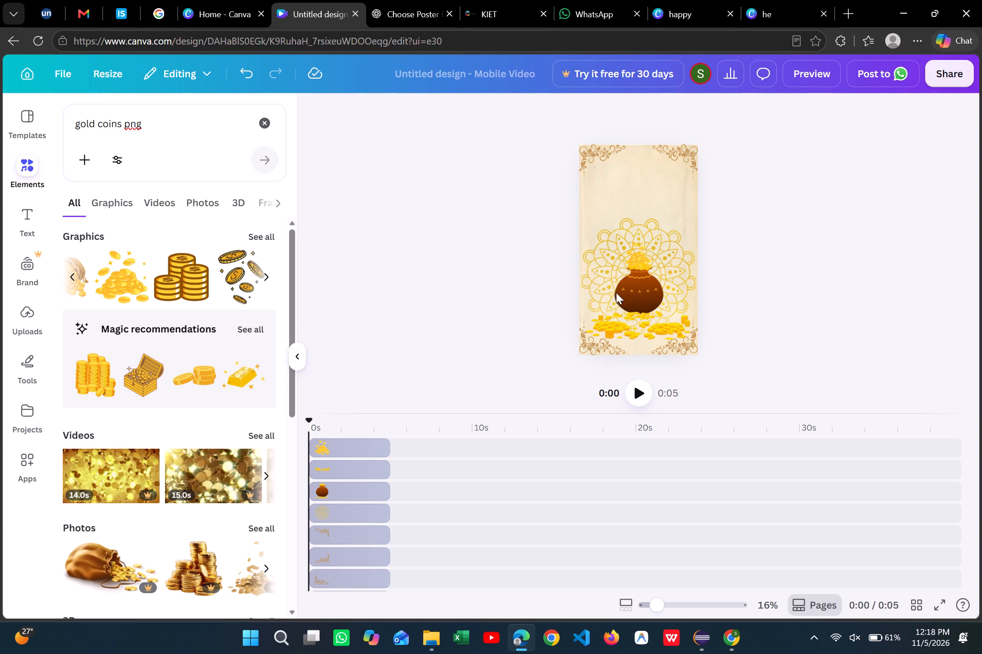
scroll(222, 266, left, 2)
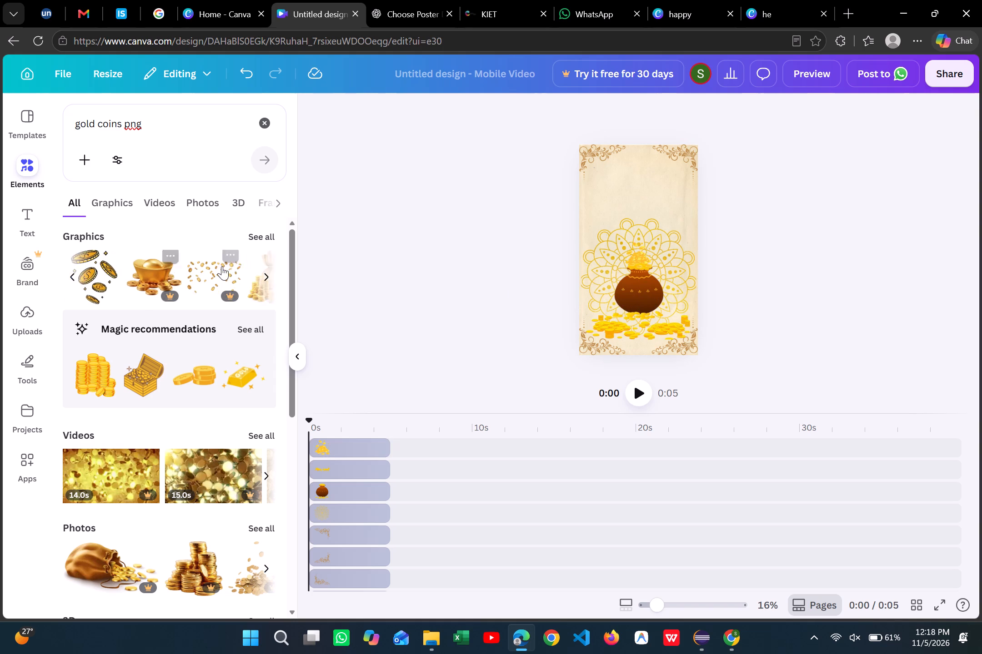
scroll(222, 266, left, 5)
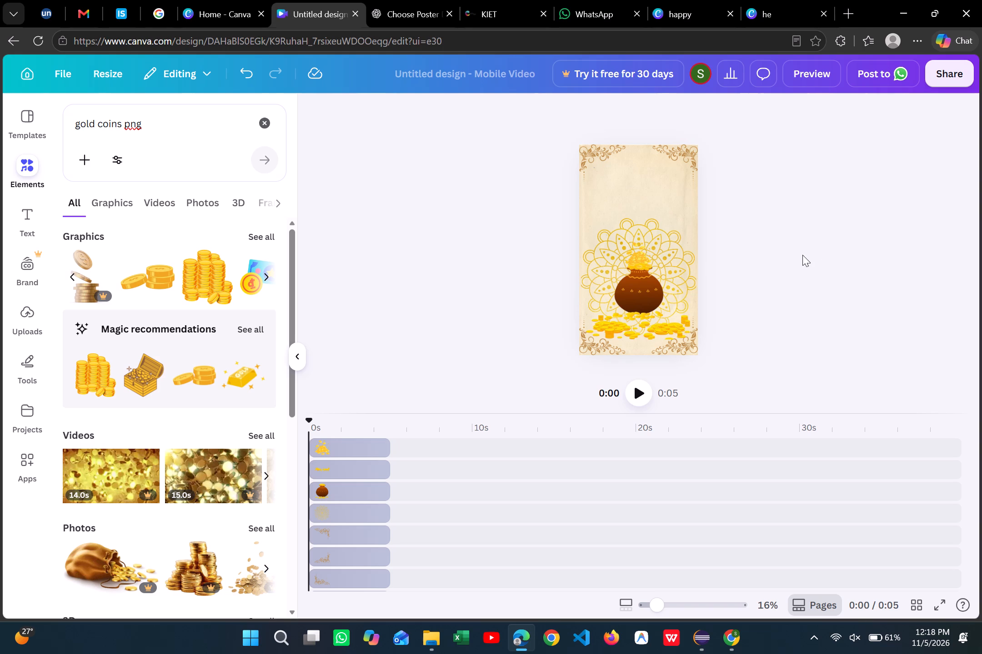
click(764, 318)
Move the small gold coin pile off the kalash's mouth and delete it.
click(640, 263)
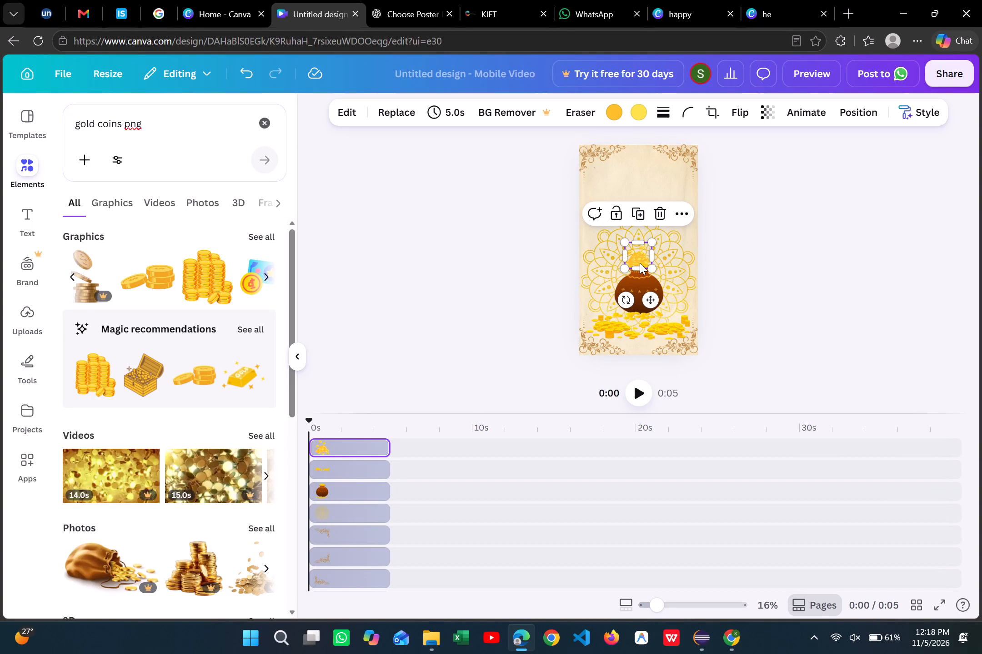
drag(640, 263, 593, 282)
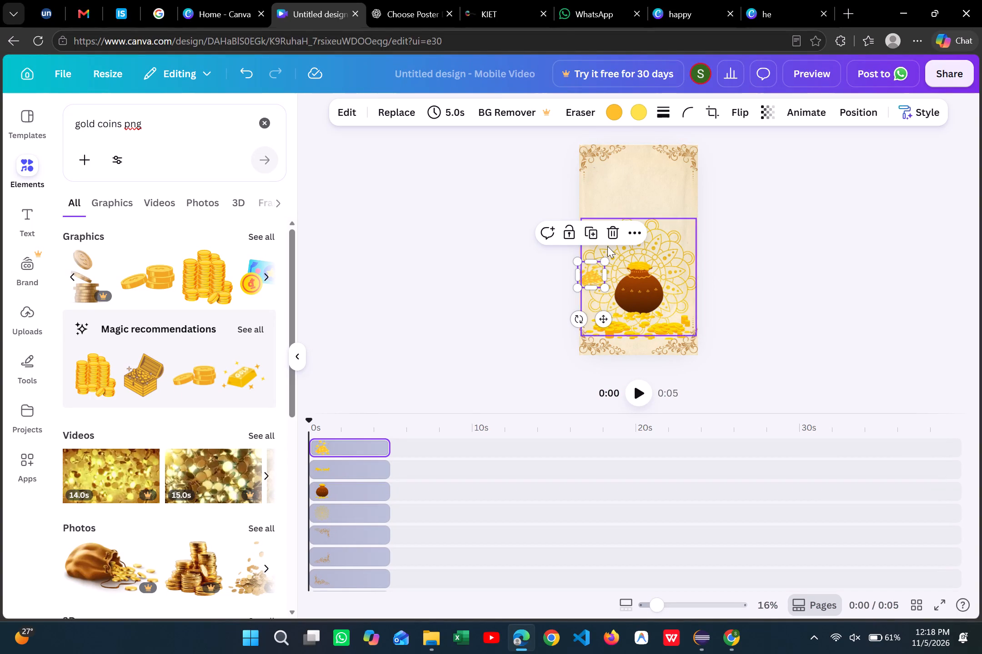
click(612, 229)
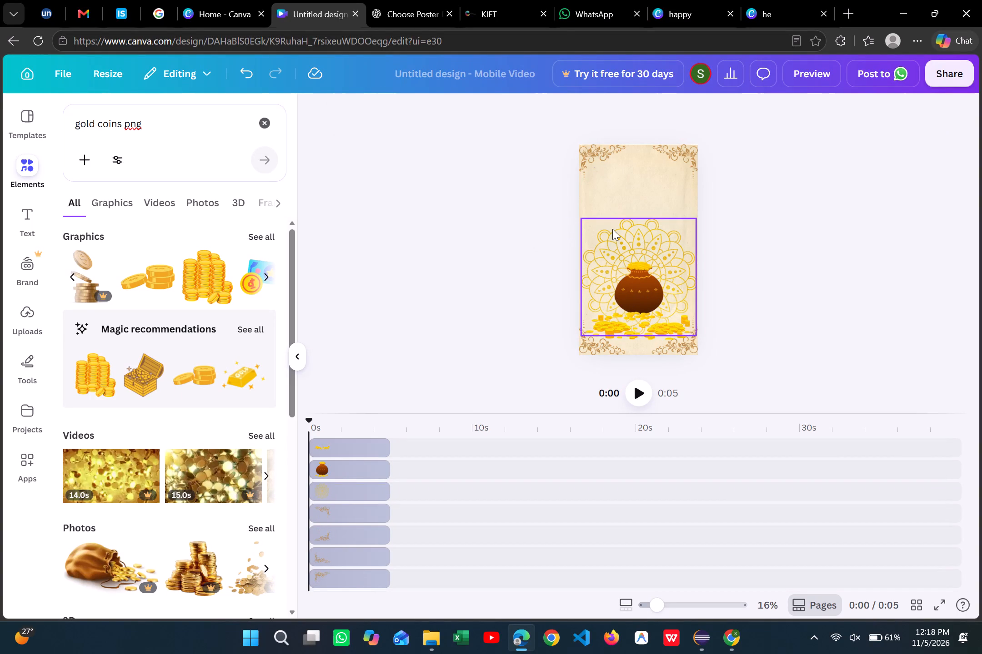